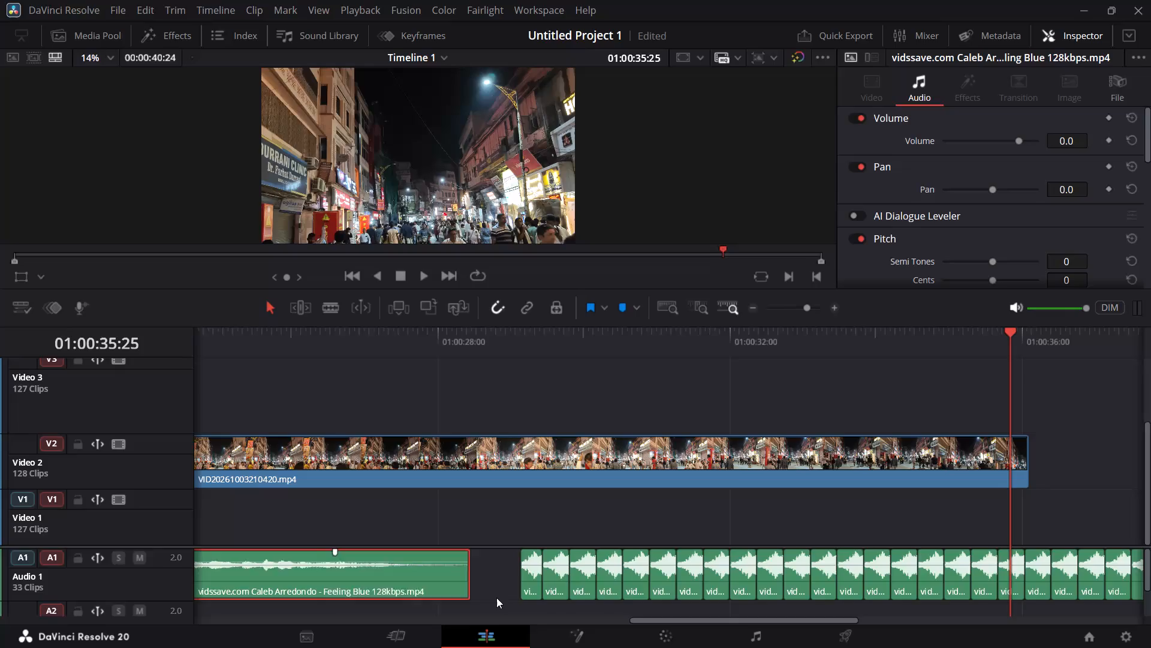
Move the long Feeling Blue music clip on Audio 1 later by +02:13 so it butts against the first short audio clip.
{"action": "left_click_drag", "start_coordinate": [311, 572], "coordinate": [462, 584]}
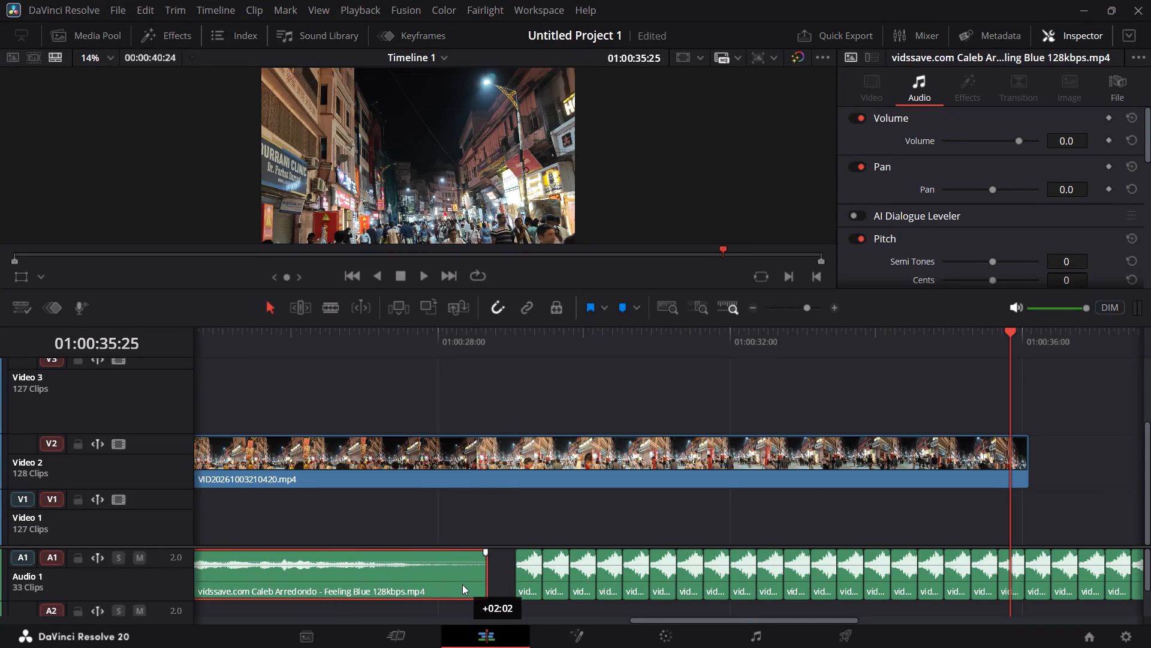
{"action": "left_click_drag", "start_coordinate": [462, 584], "coordinate": [490, 586]}
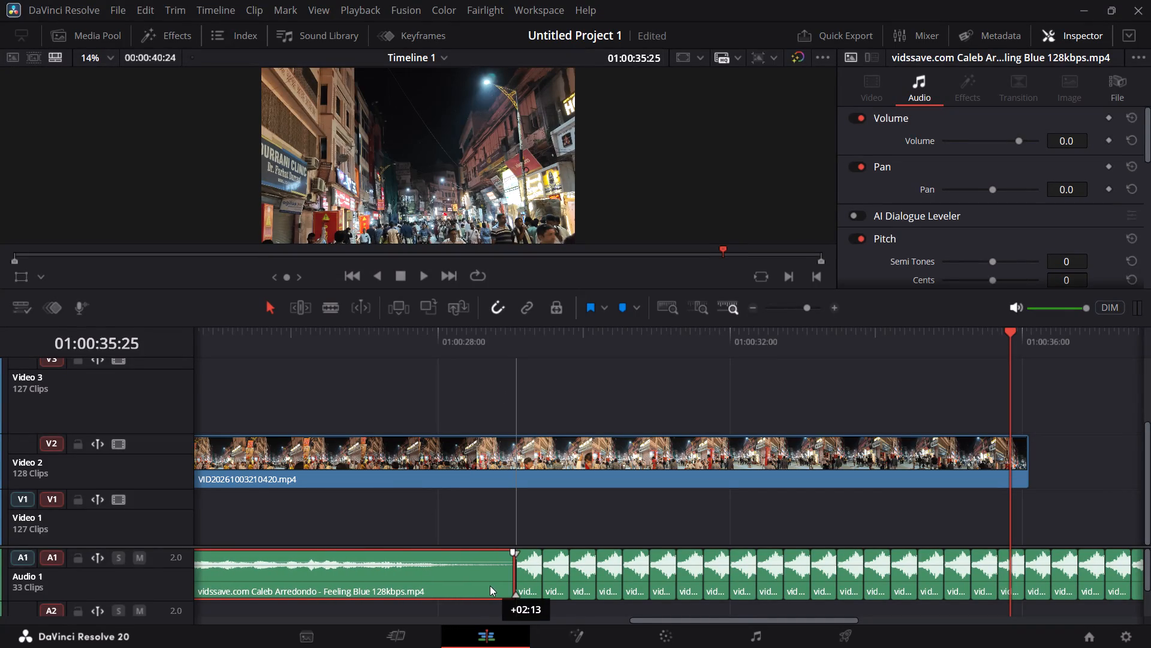
{"action": "left_click_drag", "start_coordinate": [490, 586], "coordinate": [490, 587]}
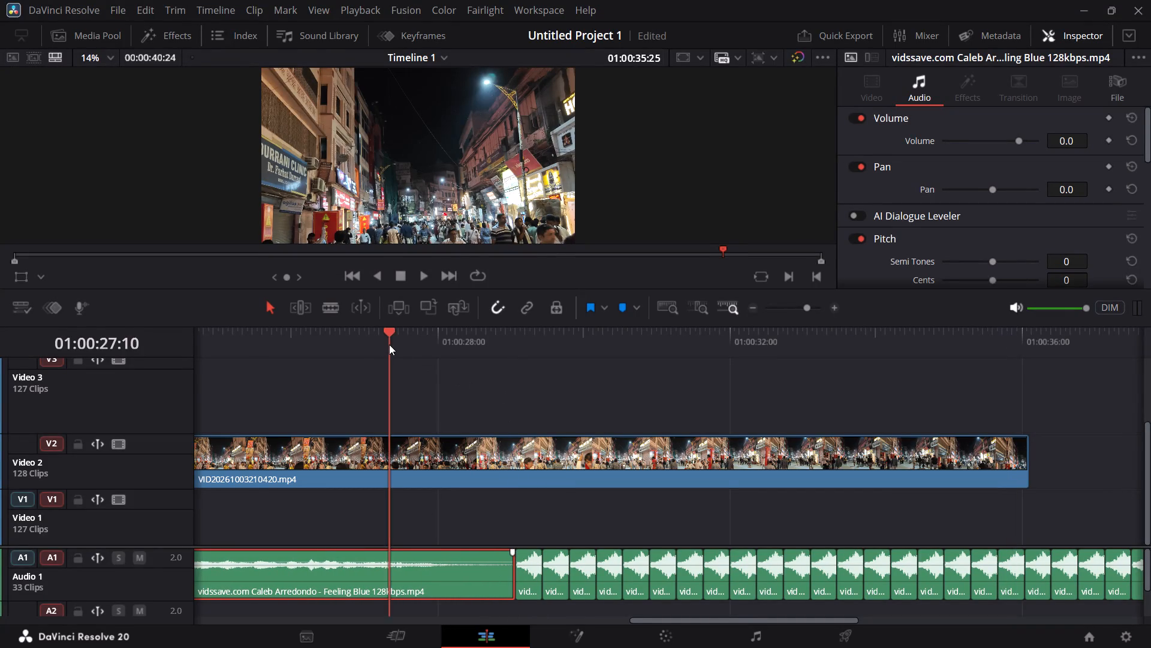
Play back the join between the music and the short audio clips from 01:00:27:10, and replay the edit from an earlier point.
{"action": "left_click", "coordinate": [389, 344]}
{"action": "key", "text": "space"}
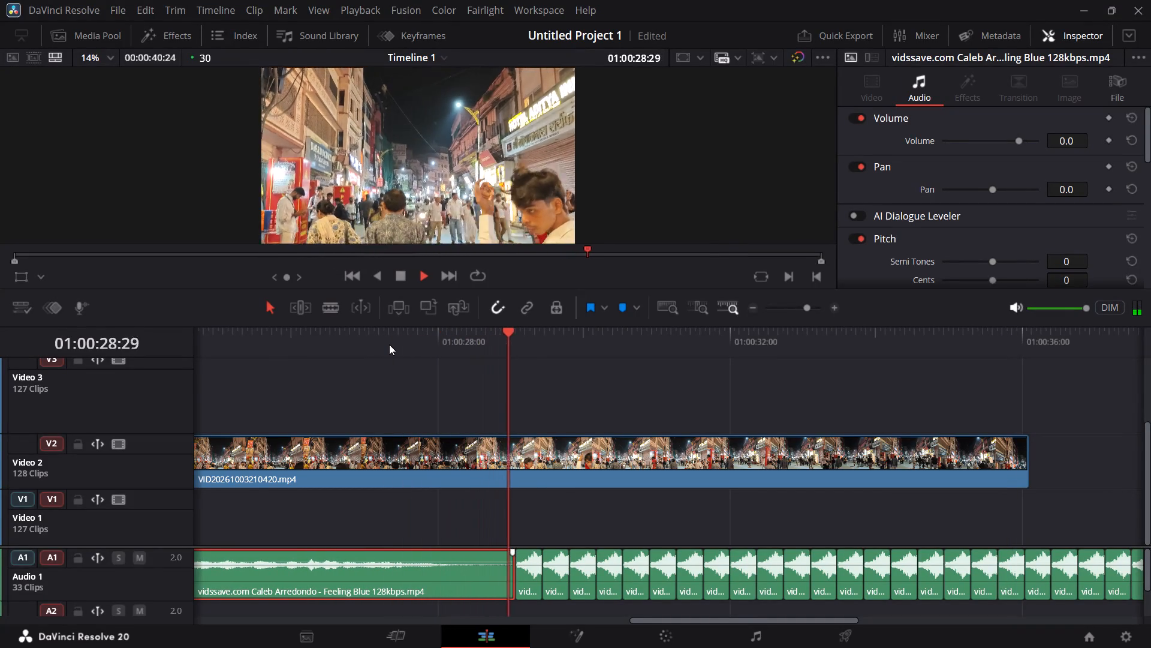
{"action": "key", "text": "space"}
{"action": "triple_click", "coordinate": [351, 274]}
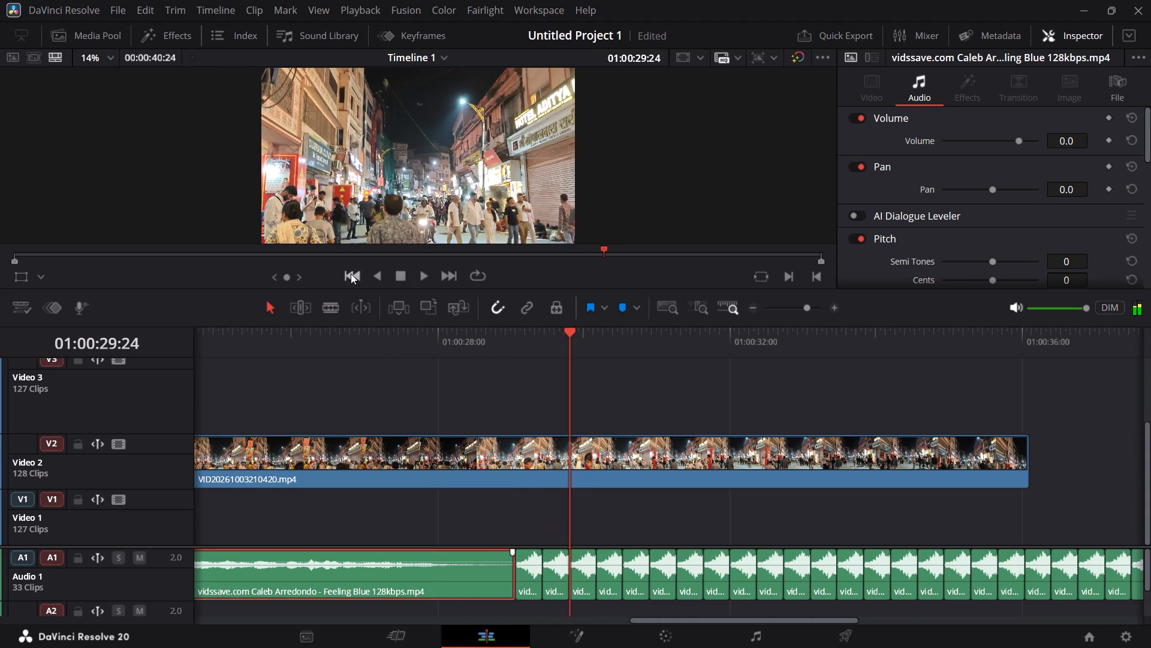
{"action": "double_click", "coordinate": [351, 274]}
{"action": "key", "text": "space"}
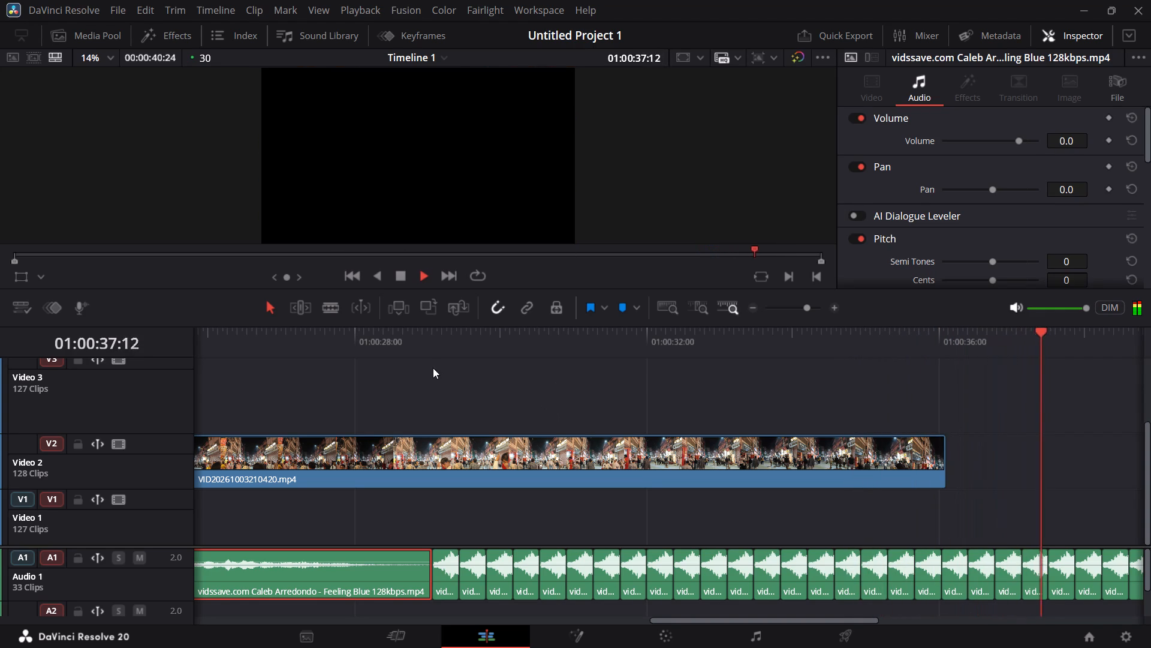
{"action": "key", "text": "space"}
Trim the end of the last Video 2 clip back one frame to the playhead at 01:00:36:01.
{"action": "left_click", "coordinate": [942, 337]}
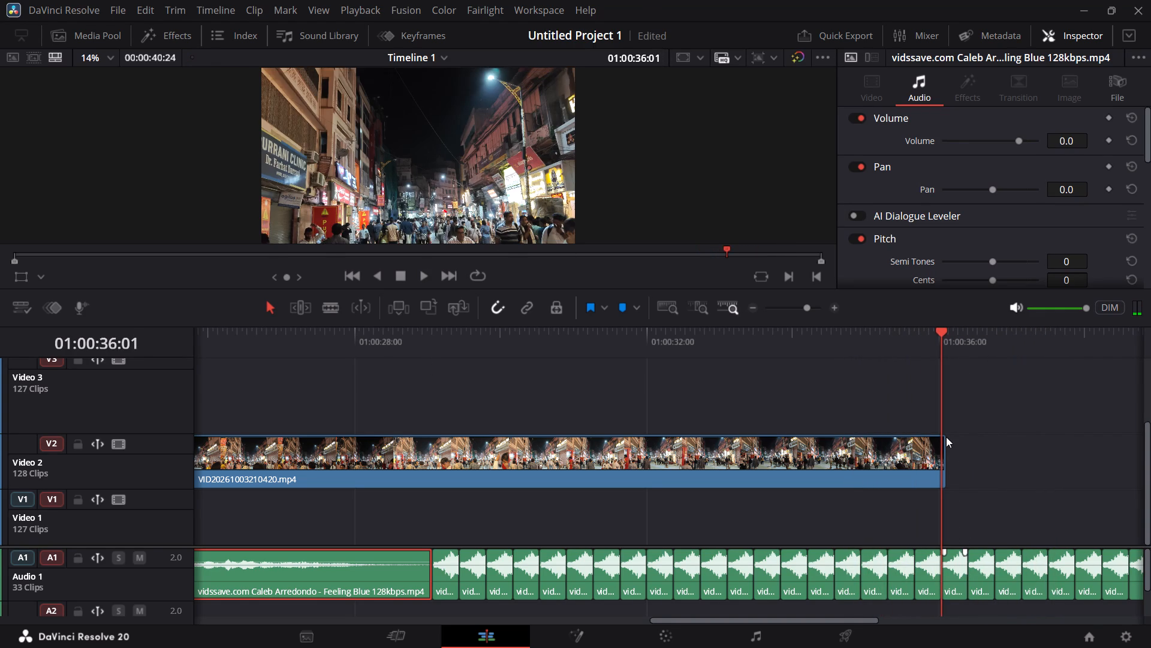
{"action": "left_click", "coordinate": [943, 458]}
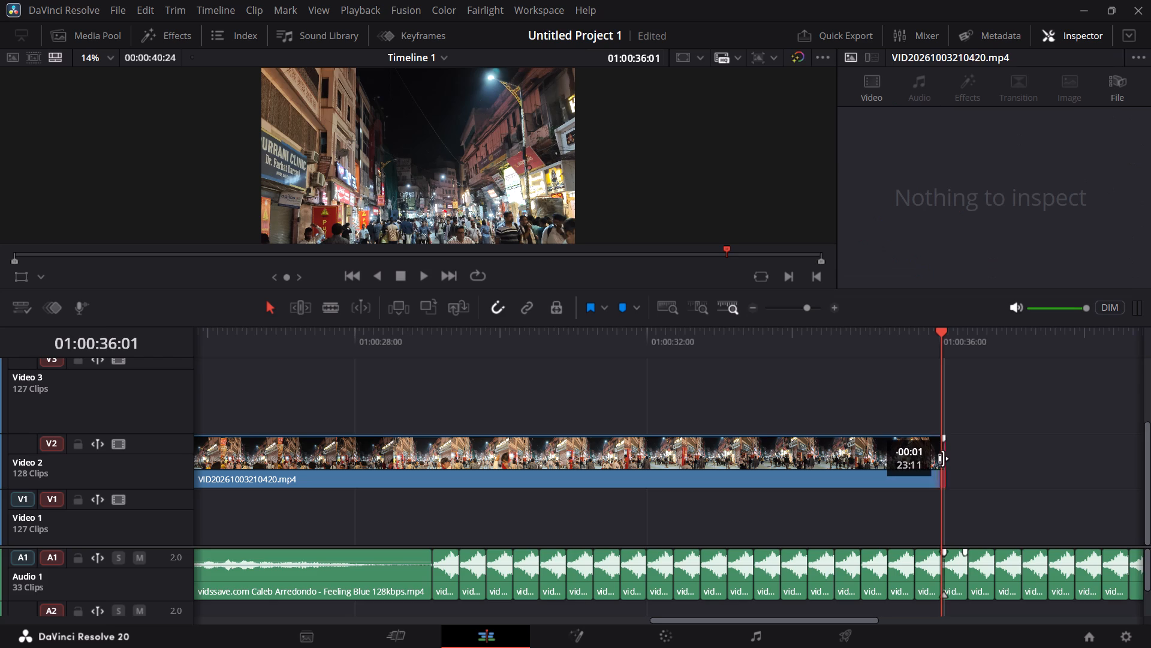
Delete all the short Audio 1 clips that lie beyond the end of the video at 01:00:36:01.
{"action": "left_click_drag", "start_coordinate": [955, 528], "coordinate": [963, 558]}
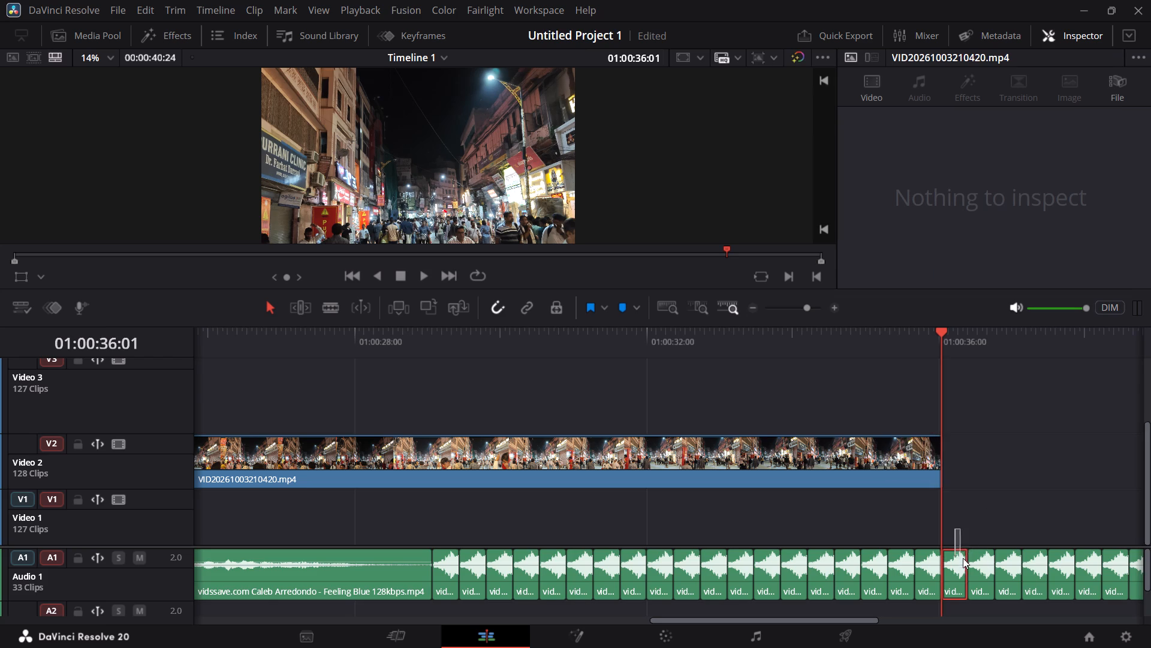
{"action": "left_click_drag", "start_coordinate": [963, 558], "coordinate": [1150, 568]}
{"action": "key", "text": "BackSpace"}
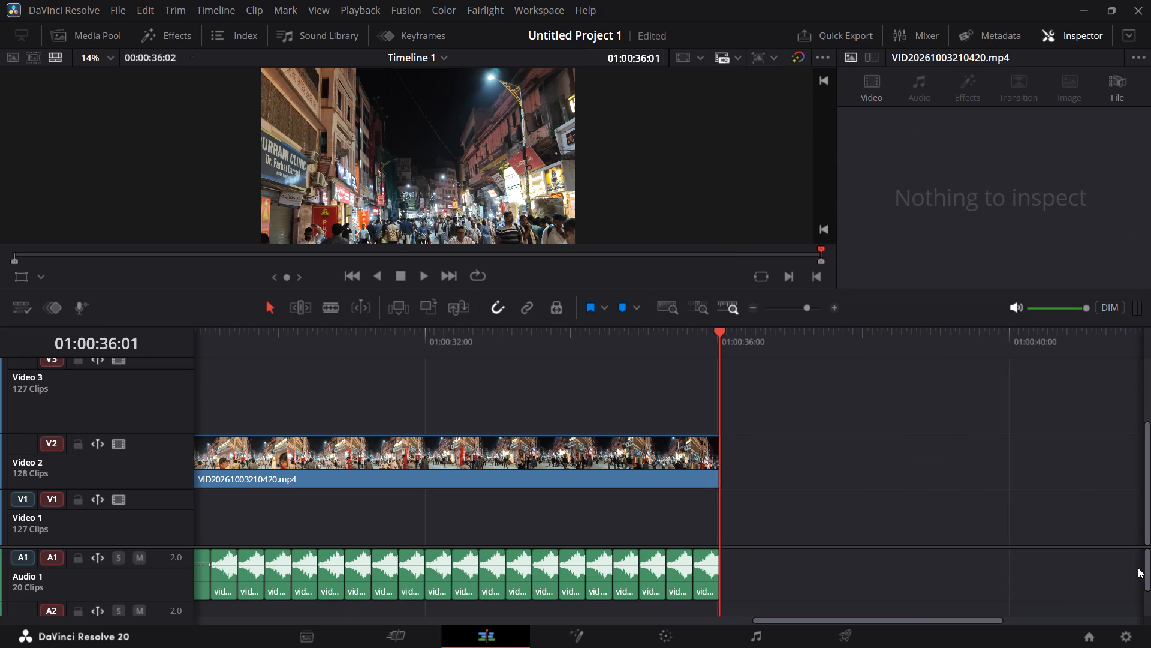
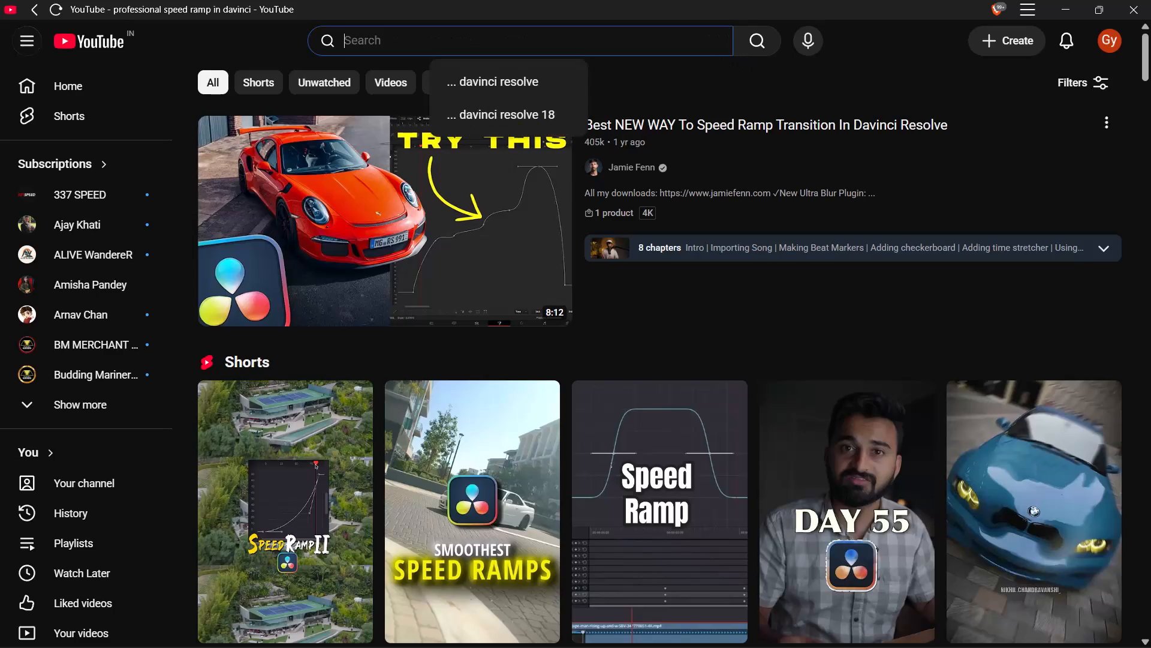
Search YouTube for tokyo drift song.
{"action": "type", "text": "tokyo b"}
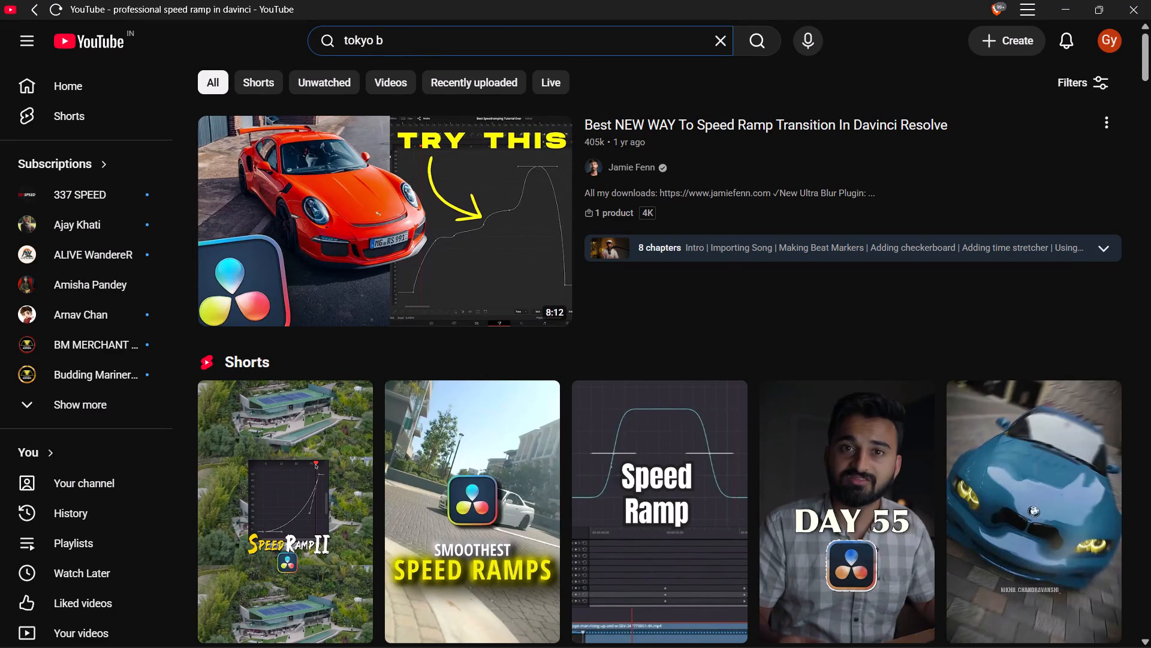
{"action": "key", "text": "BackSpace"}
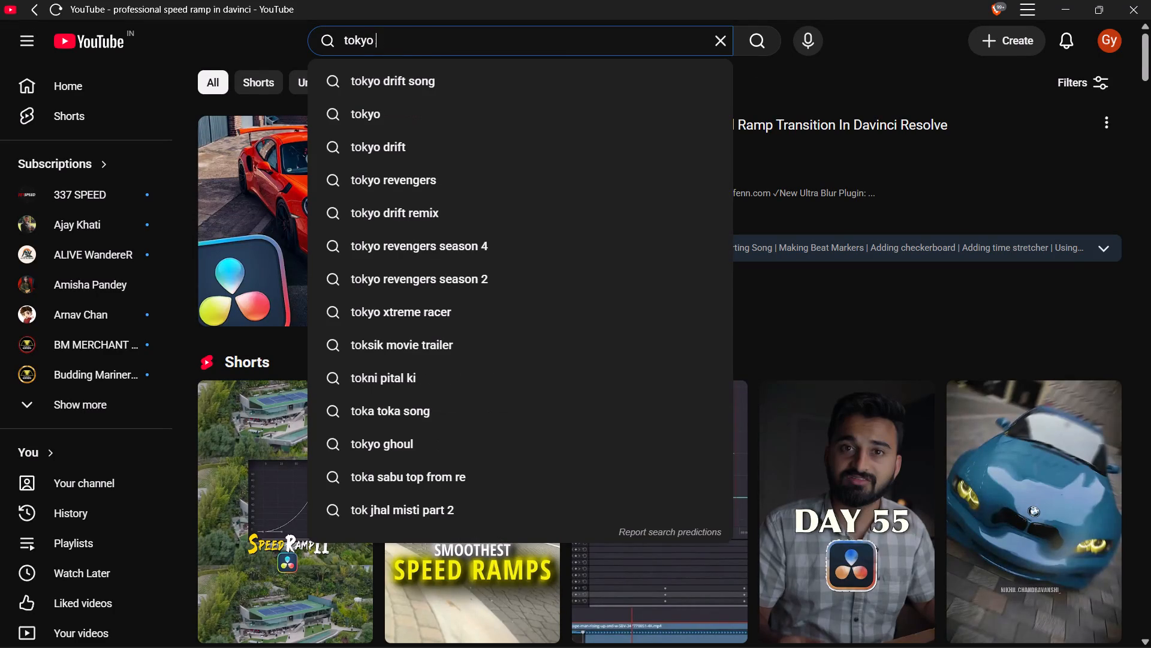
{"action": "left_click", "coordinate": [608, 90]}
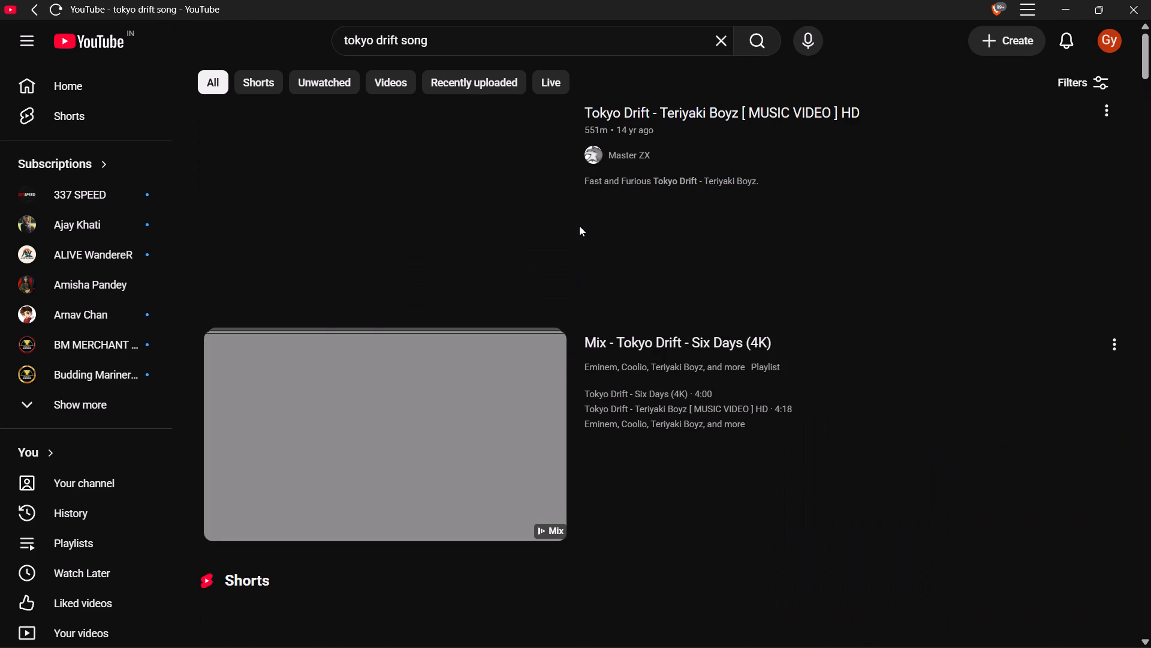
Copy the link of the Tokyo Drift - Teriyaki Boyz music video and load it in the browser's vidssave.com YouTube video downloader.
{"action": "right_click", "coordinate": [544, 205]}
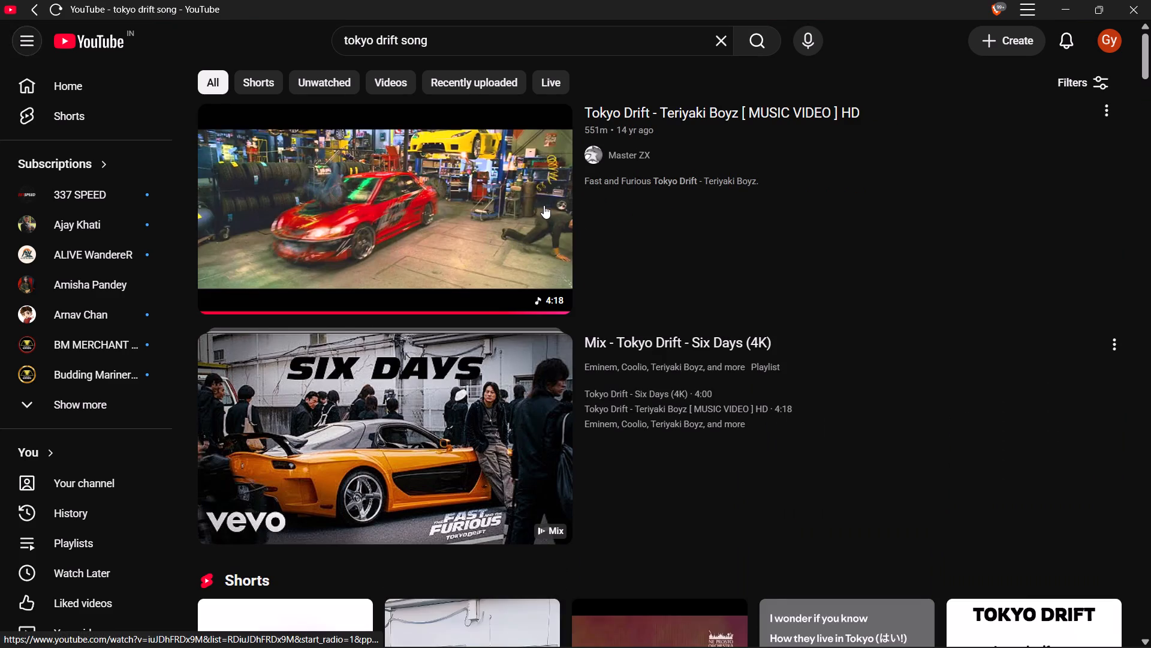
{"action": "left_click", "coordinate": [599, 355]}
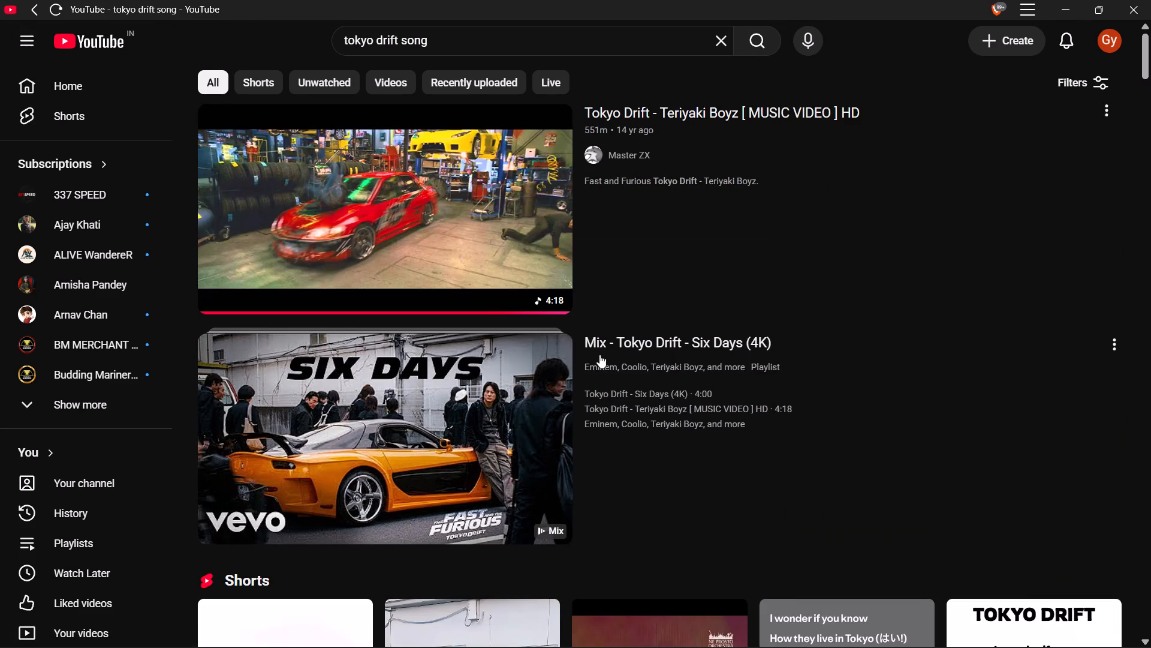
{"action": "key", "text": "alt+Tab"}
{"action": "key", "text": "alt+Tab"}
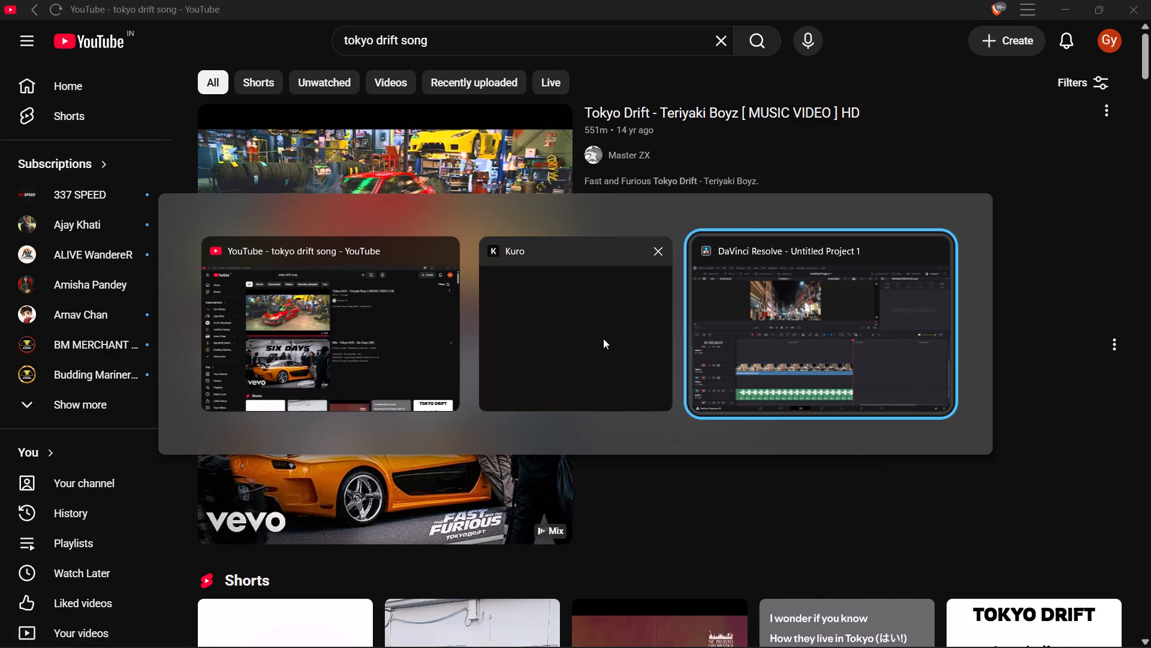
{"action": "left_click", "coordinate": [496, 634]}
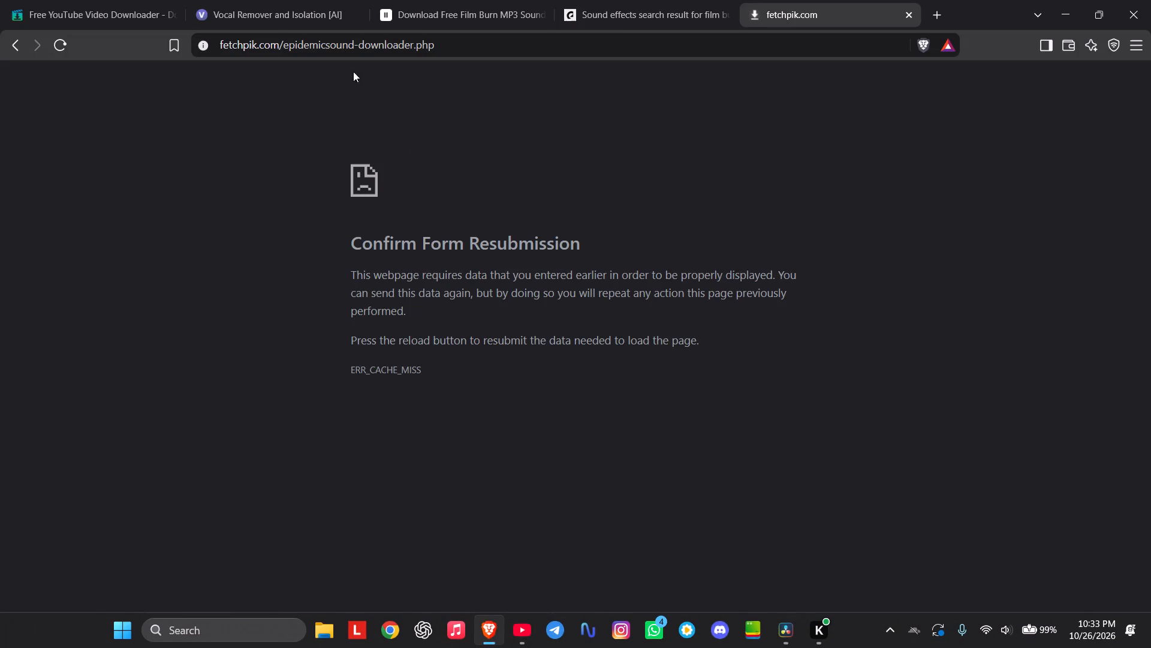
{"action": "left_click", "coordinate": [131, 25]}
{"action": "scroll", "coordinate": [333, 245], "scroll_direction": "up", "scroll_amount": 6}
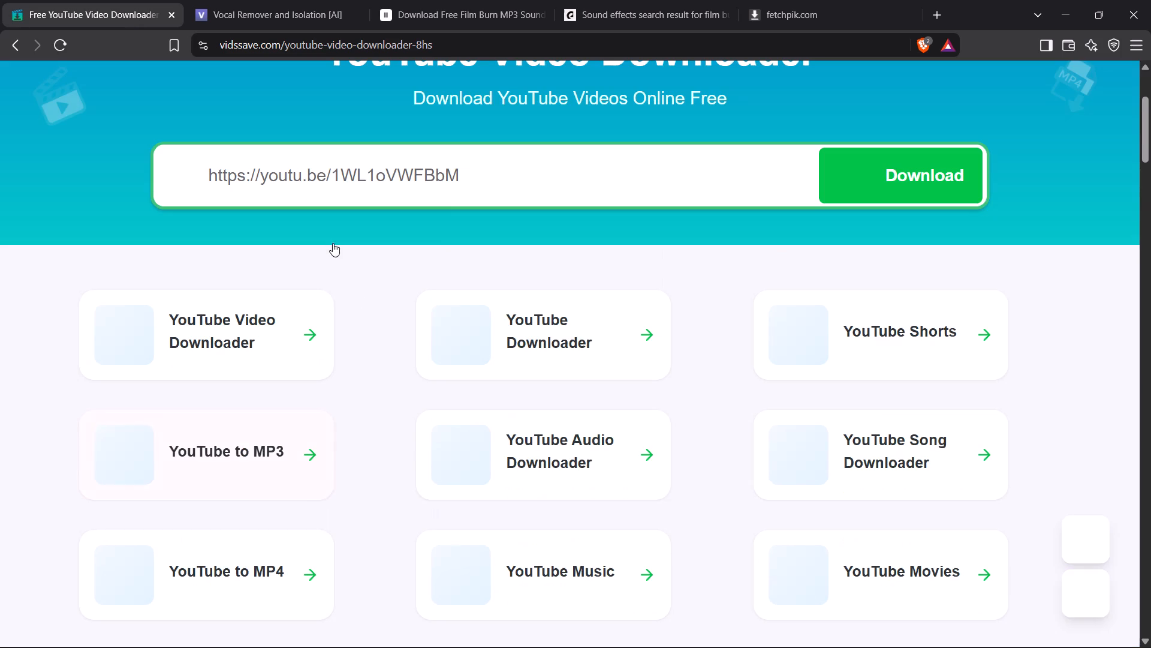
{"action": "left_click", "coordinate": [463, 186]}
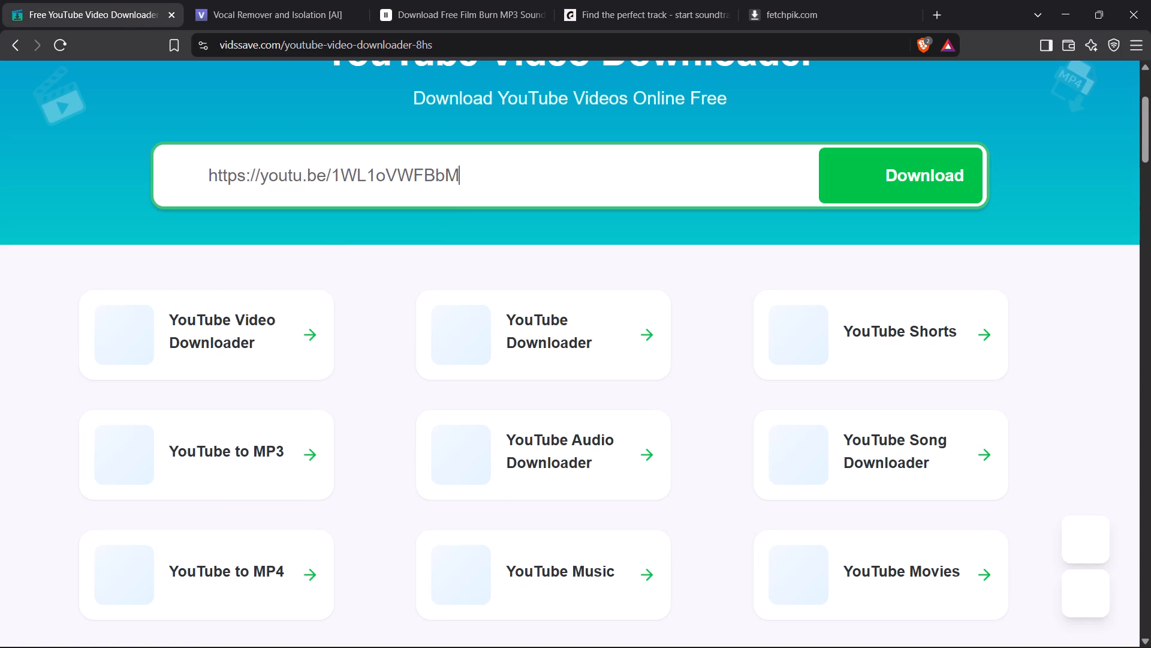
{"action": "key", "text": "ctrl+a"}
{"action": "key", "text": "BackSpace"}
{"action": "key", "text": "ctrl+v"}
{"action": "key", "text": "Return"}
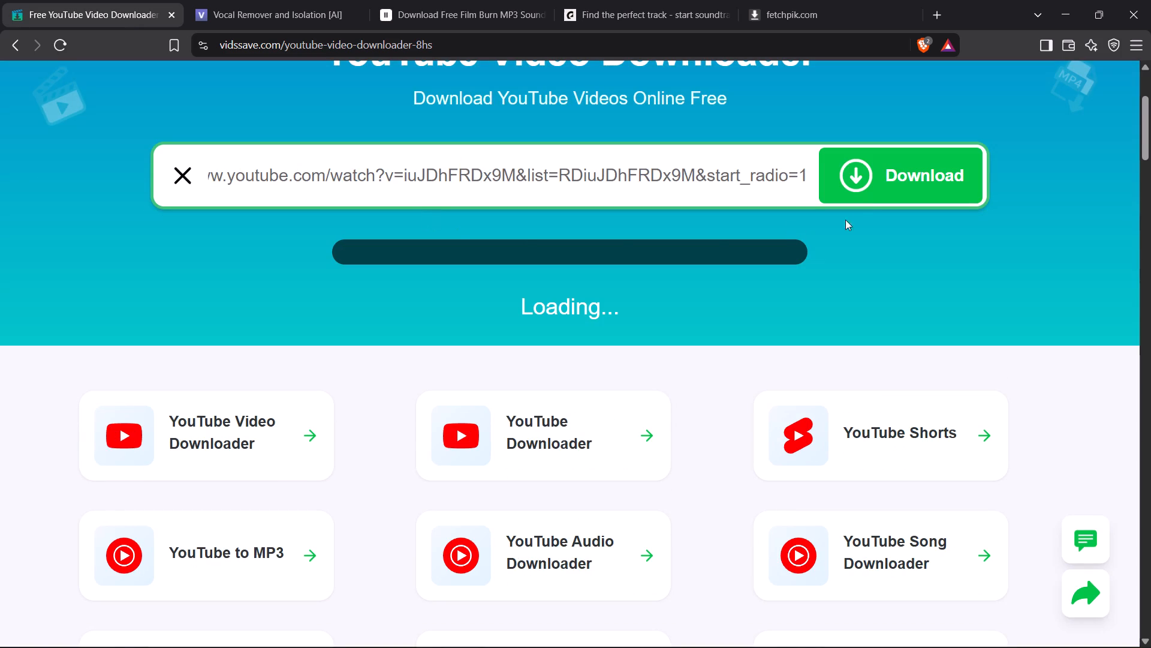
{"action": "left_click", "coordinate": [866, 191]}
Download the 128KBPS MP3 to the BGM's folder in Resources as Tokyo Drift - Teriyaki Boyz [ MUSIC VIDEO ] HD 128KBPS.
{"action": "scroll", "coordinate": [718, 331], "scroll_direction": "down", "scroll_amount": 2}
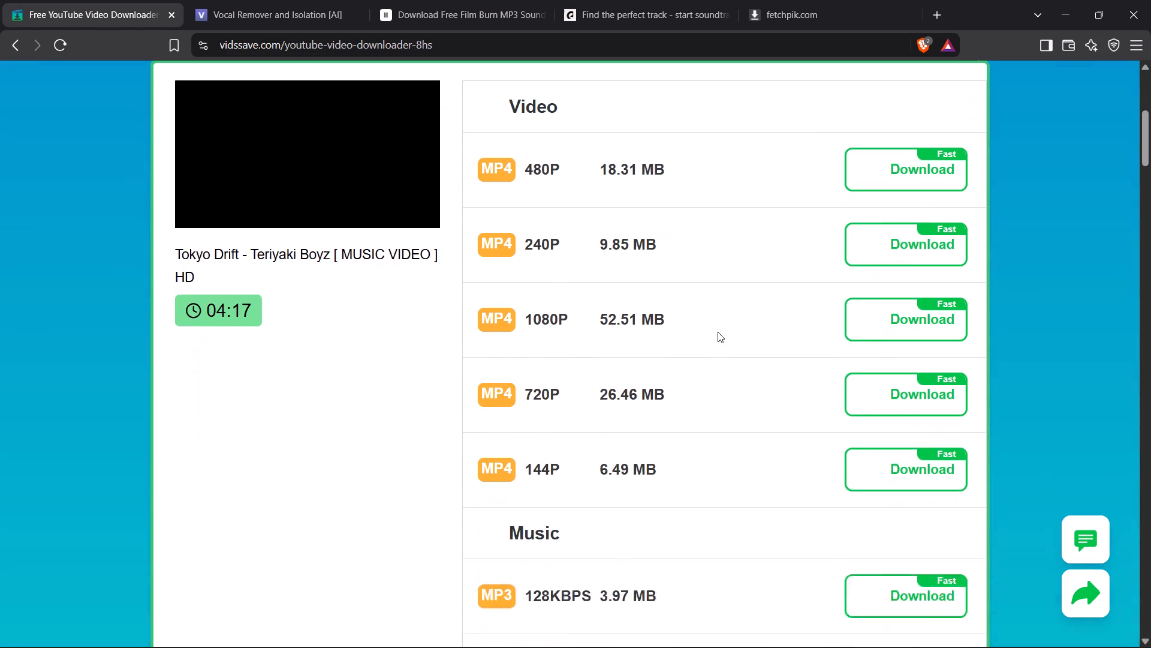
{"action": "scroll", "coordinate": [718, 332], "scroll_direction": "down", "scroll_amount": 3}
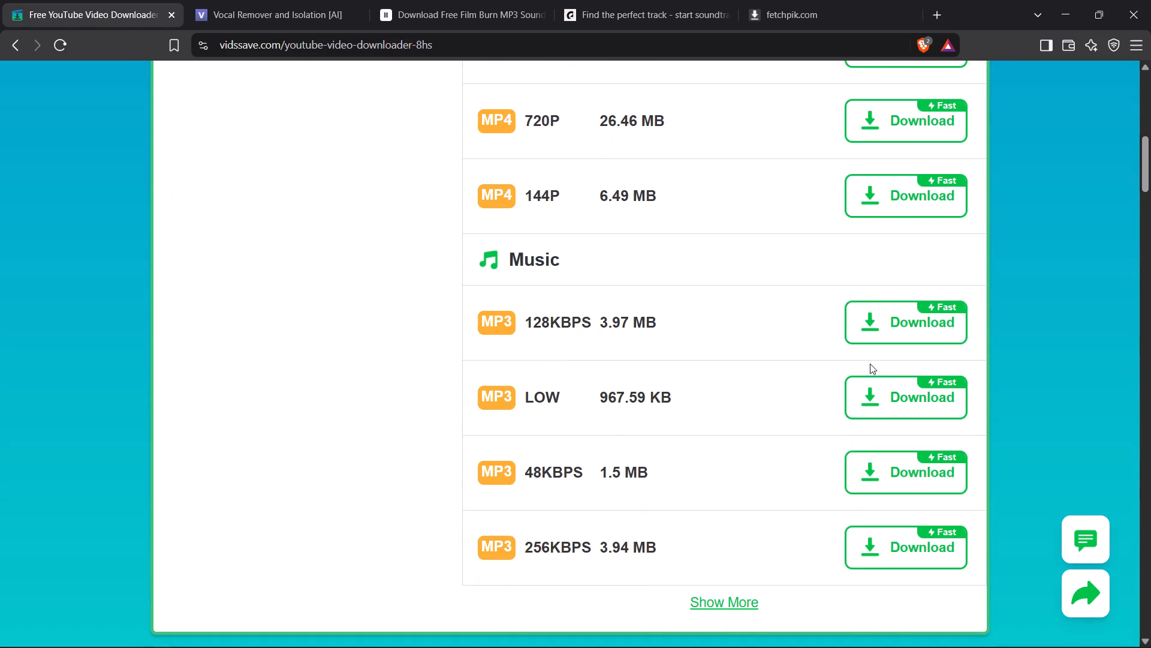
{"action": "left_click", "coordinate": [873, 329]}
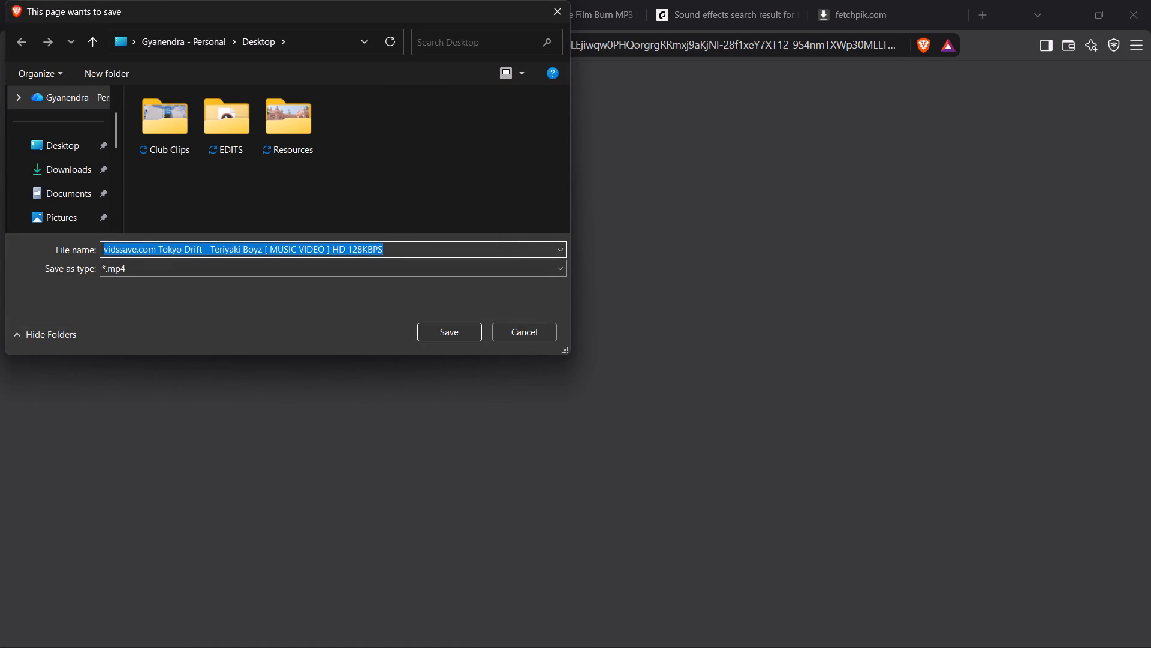
{"action": "left_click_drag", "start_coordinate": [159, 251], "coordinate": [101, 263]}
{"action": "key", "text": "BackSpace"}
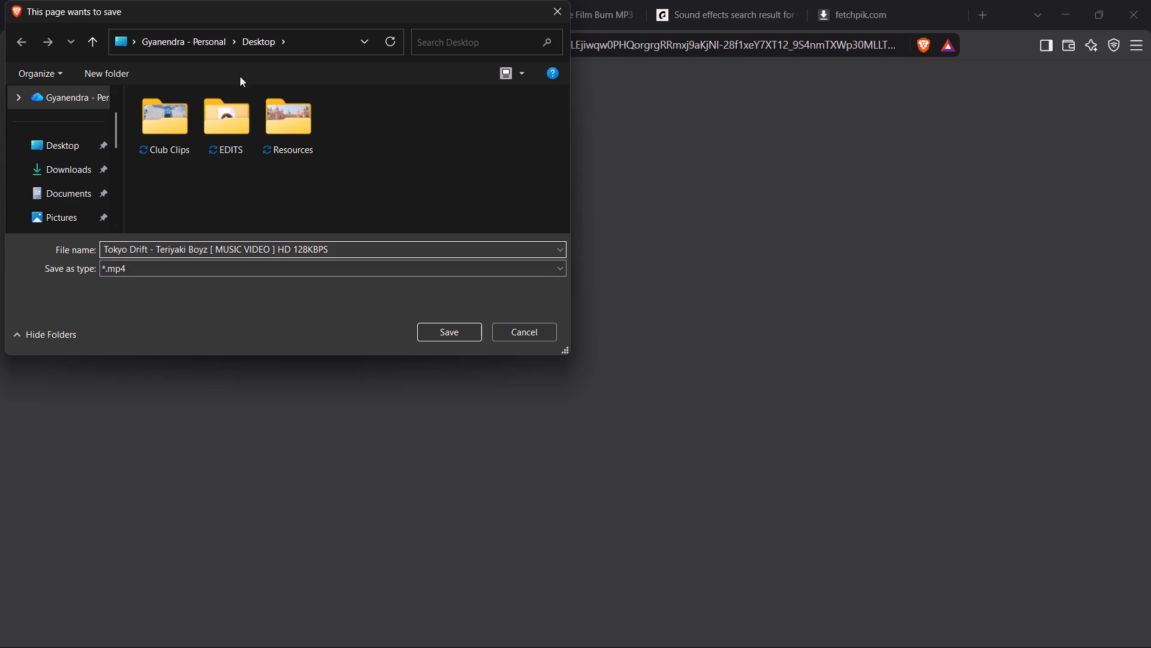
{"action": "double_click", "coordinate": [280, 126]}
{"action": "left_click", "coordinate": [277, 128]}
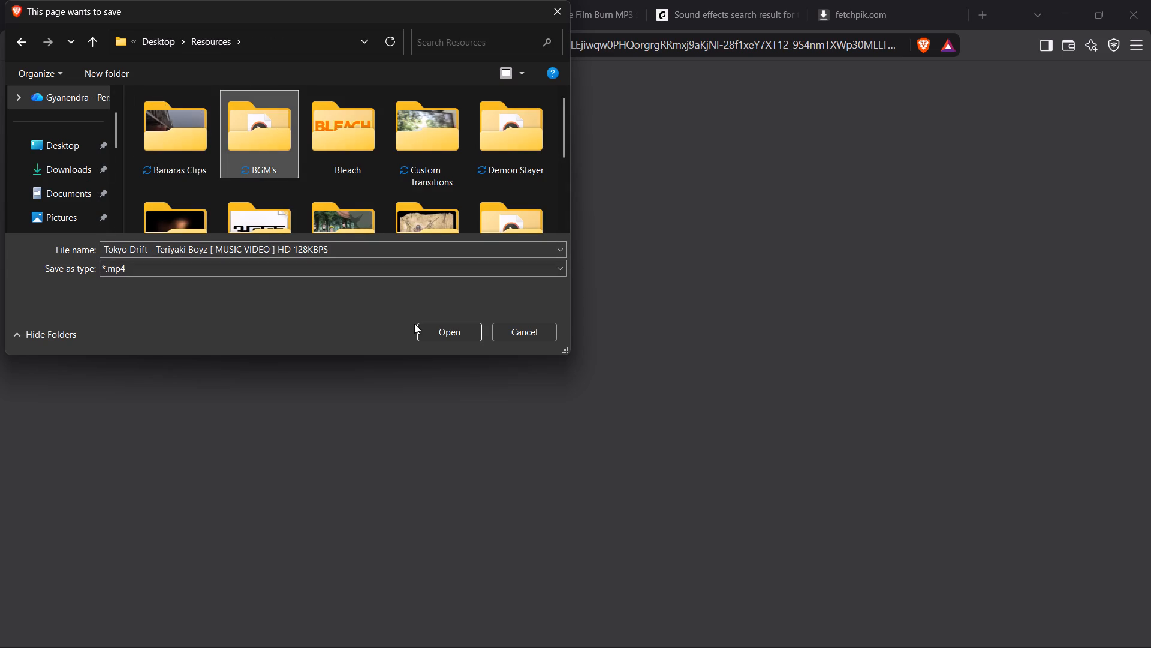
{"action": "left_click", "coordinate": [420, 327]}
{"action": "left_click", "coordinate": [420, 327]}
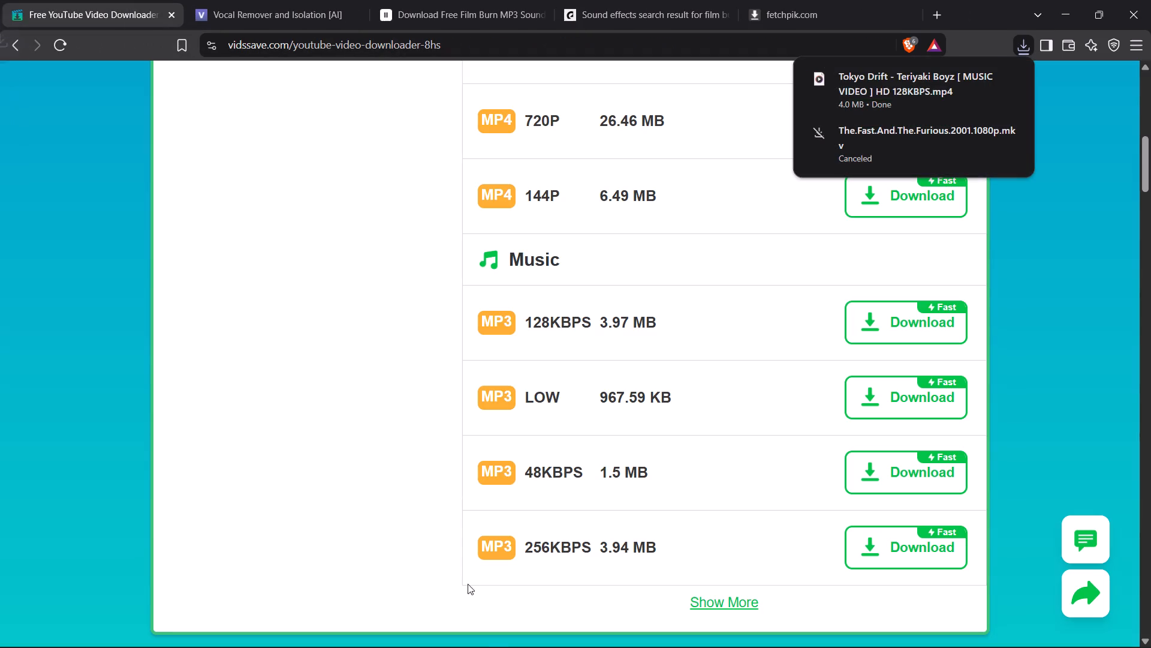
Switch to DaVinci Resolve and import the Tokyo Drift - Teriyaki Boyz song from the BGM's folder into the Master bin.
{"action": "left_click", "coordinate": [788, 633]}
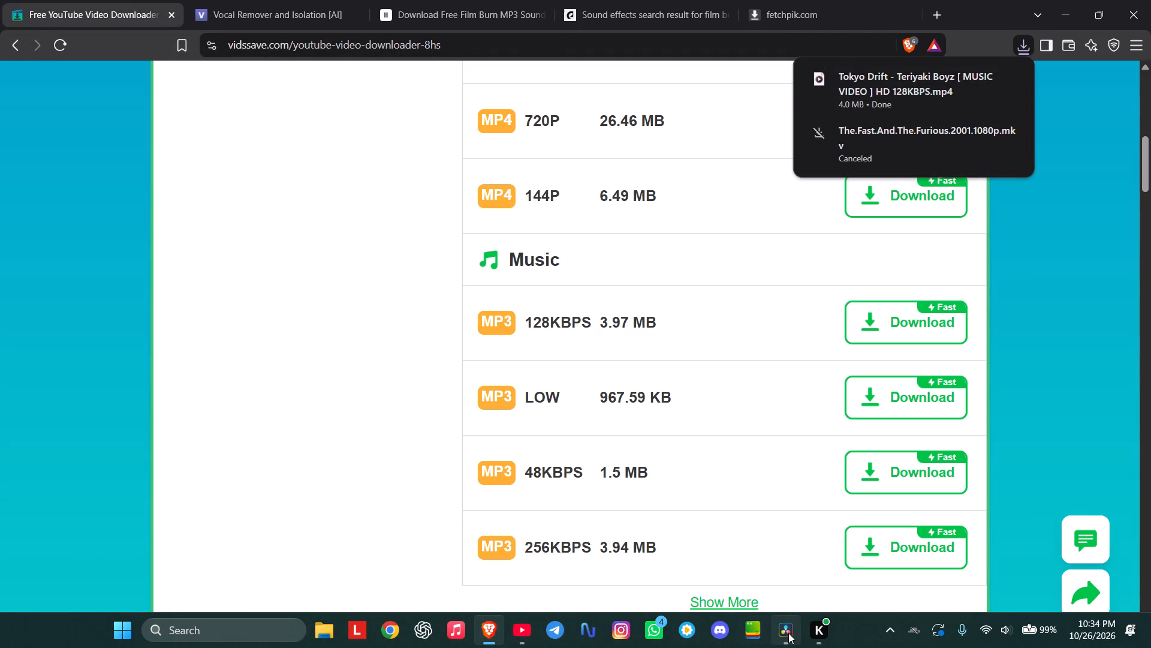
{"action": "left_click", "coordinate": [92, 33]}
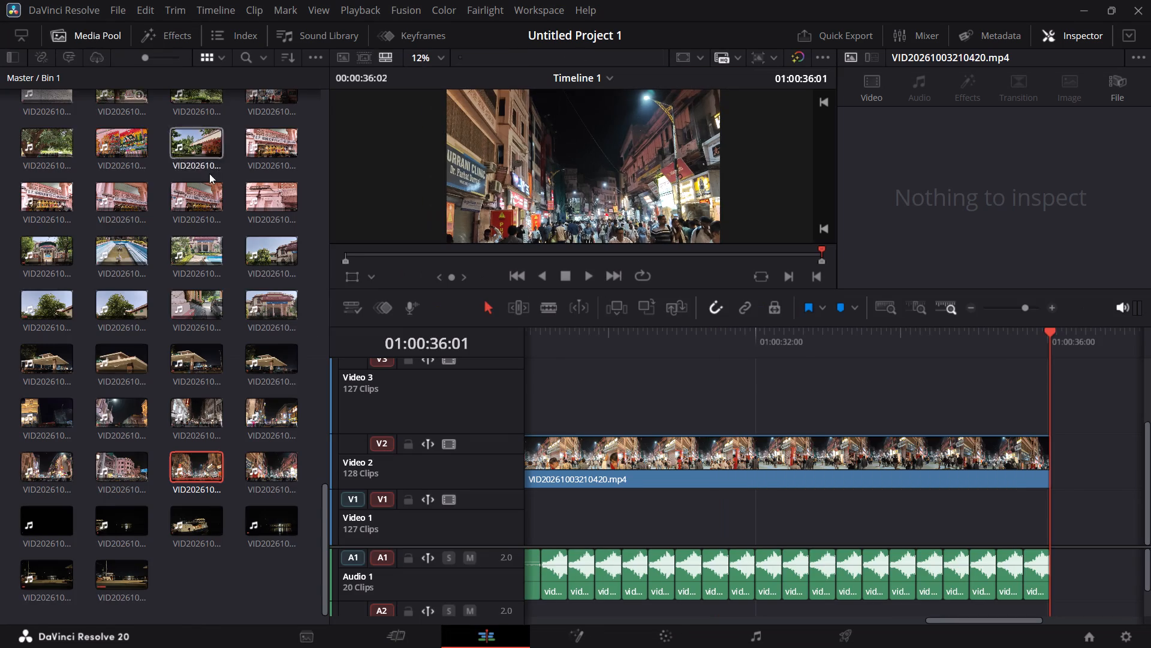
{"action": "left_click", "coordinate": [4, 77]}
{"action": "left_click", "coordinate": [22, 79]}
{"action": "left_click", "coordinate": [104, 383]}
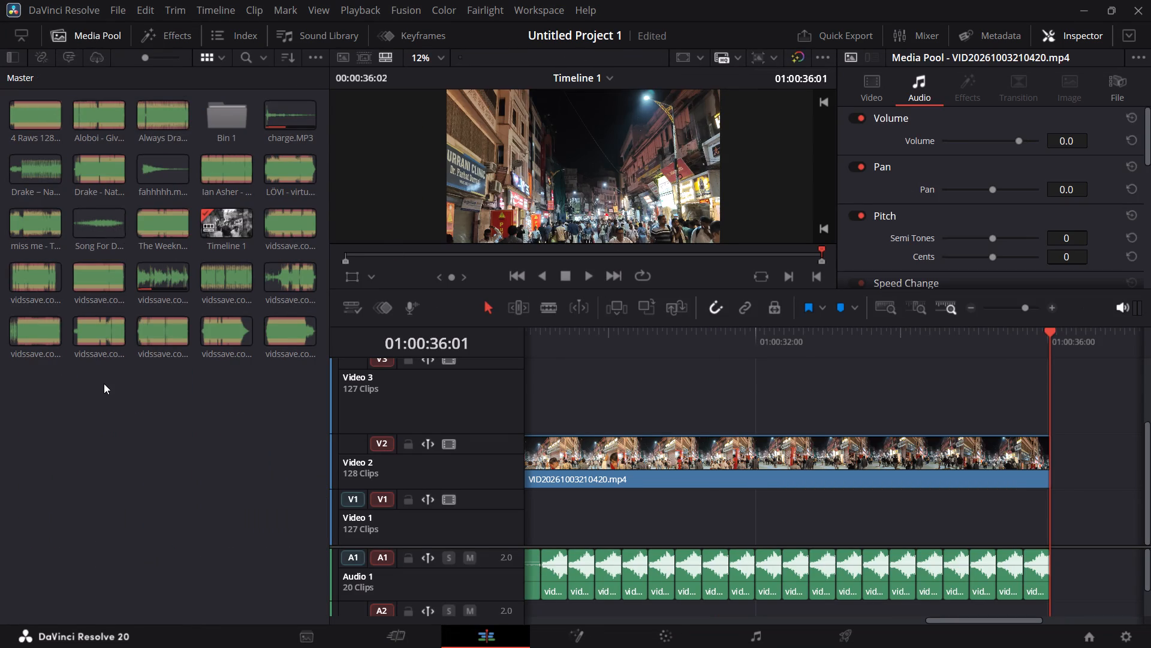
{"action": "key", "text": "ctrl+i"}
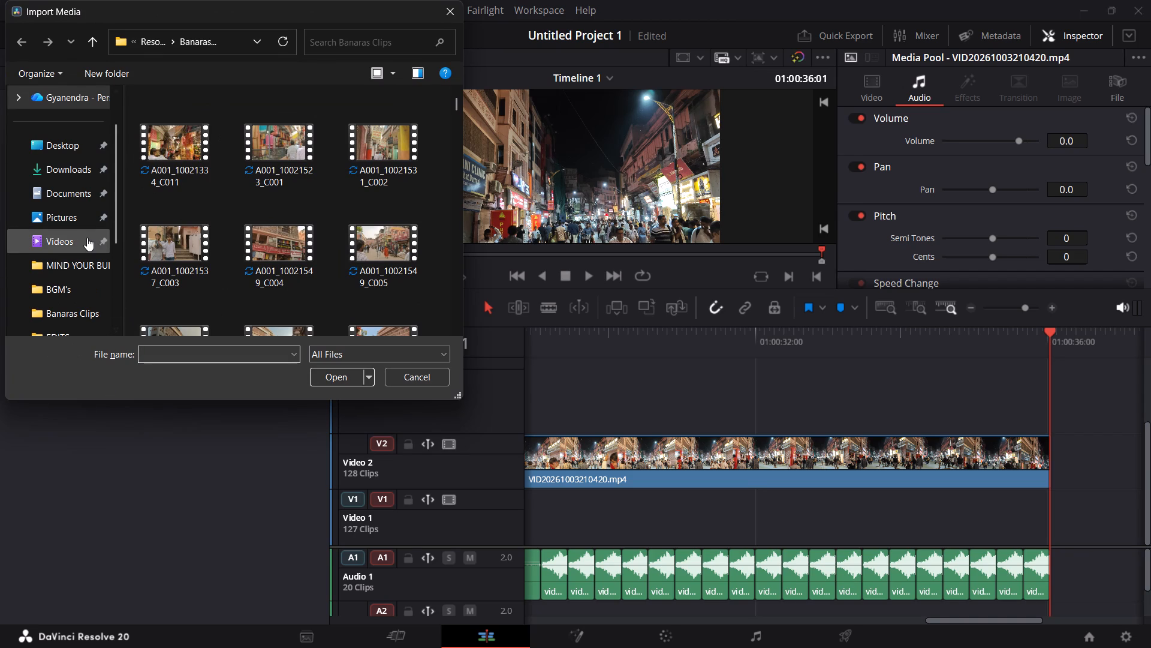
{"action": "scroll", "coordinate": [81, 226], "scroll_direction": "down", "scroll_amount": 2}
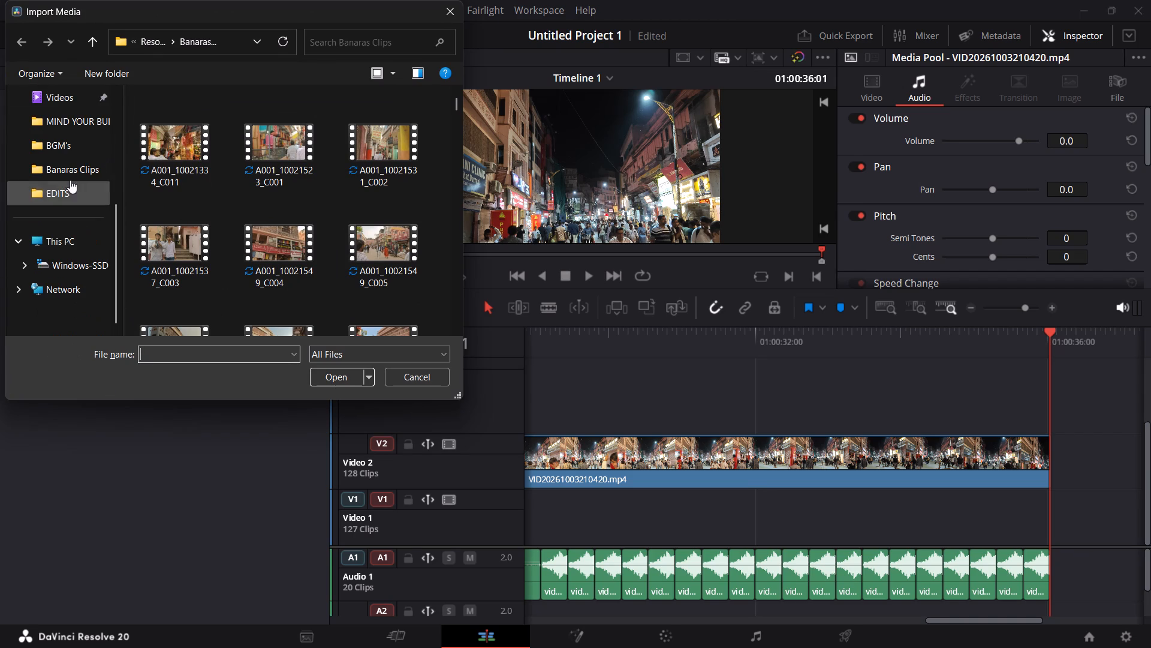
{"action": "left_click", "coordinate": [67, 147]}
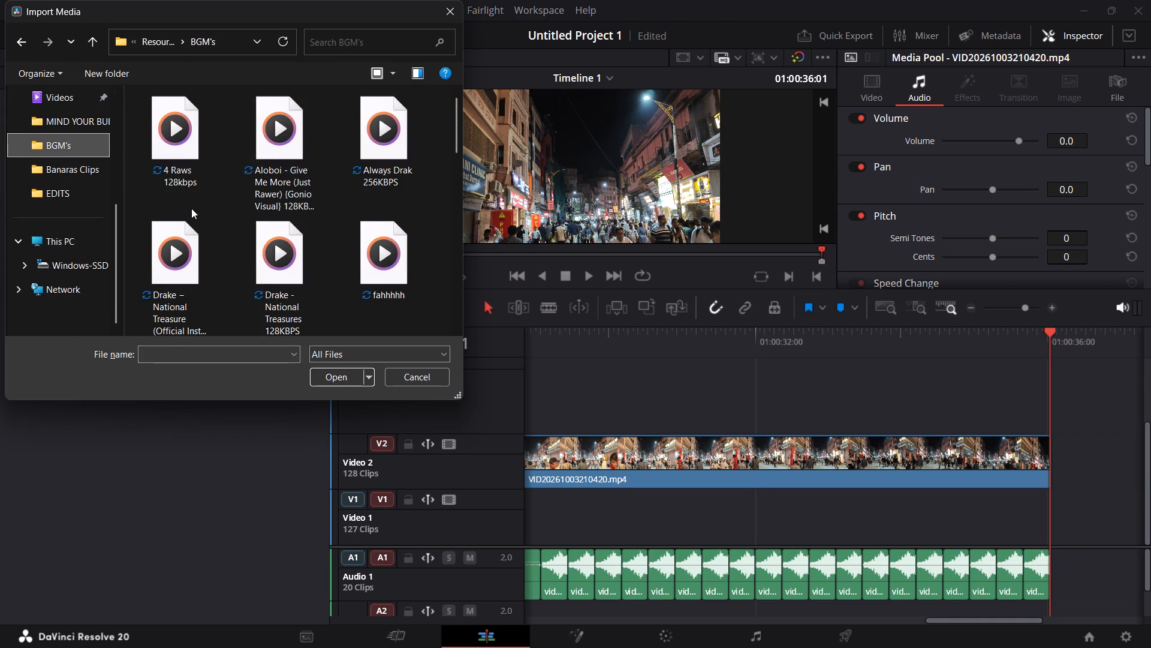
{"action": "scroll", "coordinate": [218, 226], "scroll_direction": "down", "scroll_amount": 2}
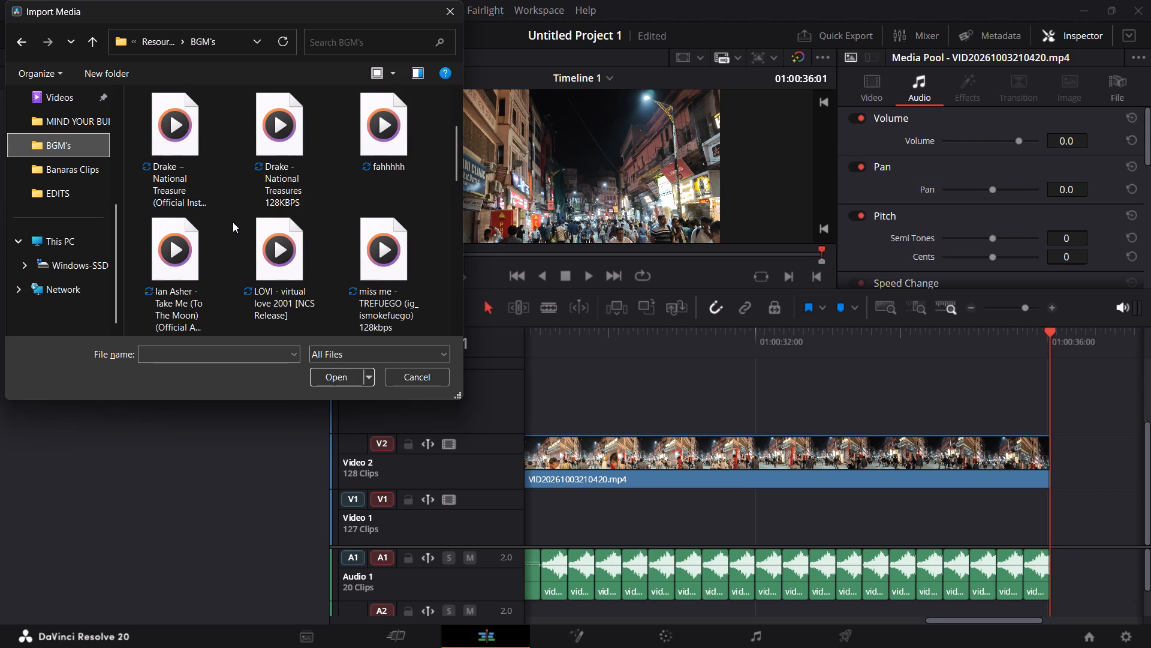
{"action": "scroll", "coordinate": [233, 223], "scroll_direction": "down", "scroll_amount": 1}
{"action": "left_click", "coordinate": [387, 243]}
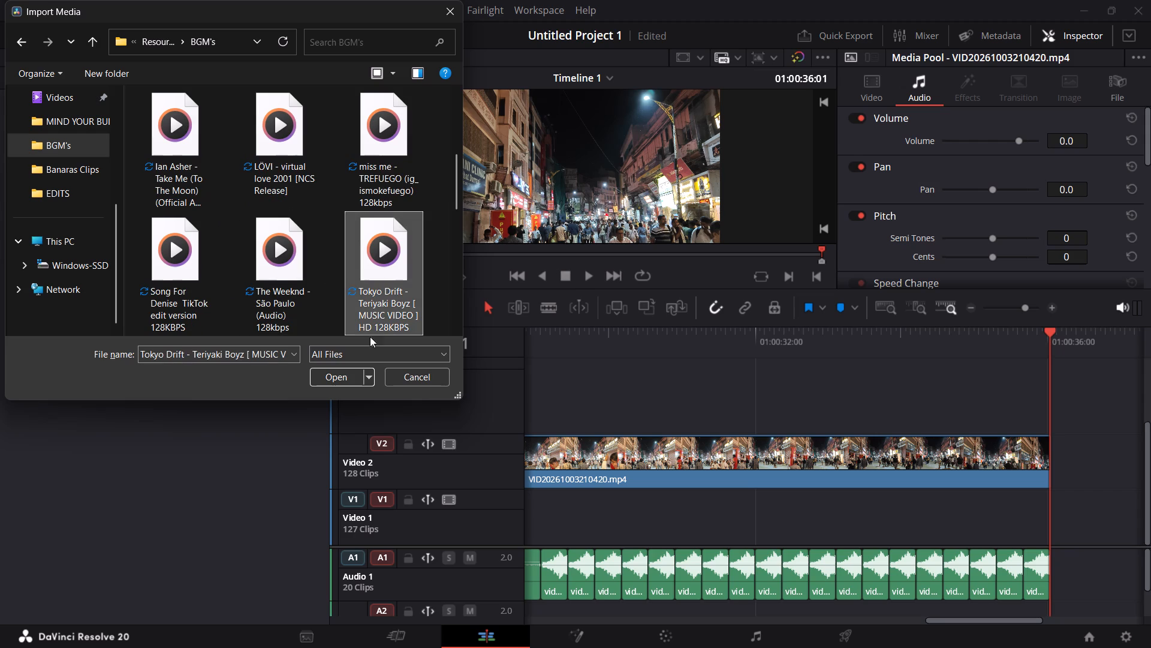
{"action": "left_click", "coordinate": [338, 380]}
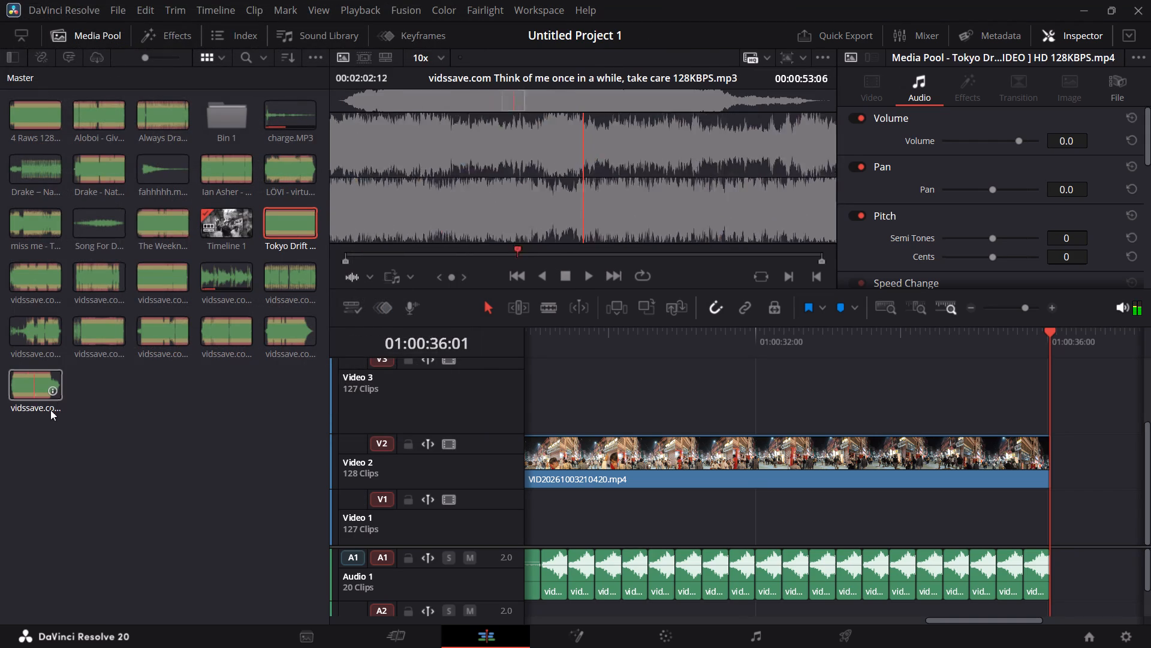
Place the Tokyo Drift song on Audio 1 directly after the last short clip, at the end of the video.
{"action": "left_click", "coordinate": [92, 427]}
{"action": "left_click_drag", "start_coordinate": [273, 224], "coordinate": [1023, 494]}
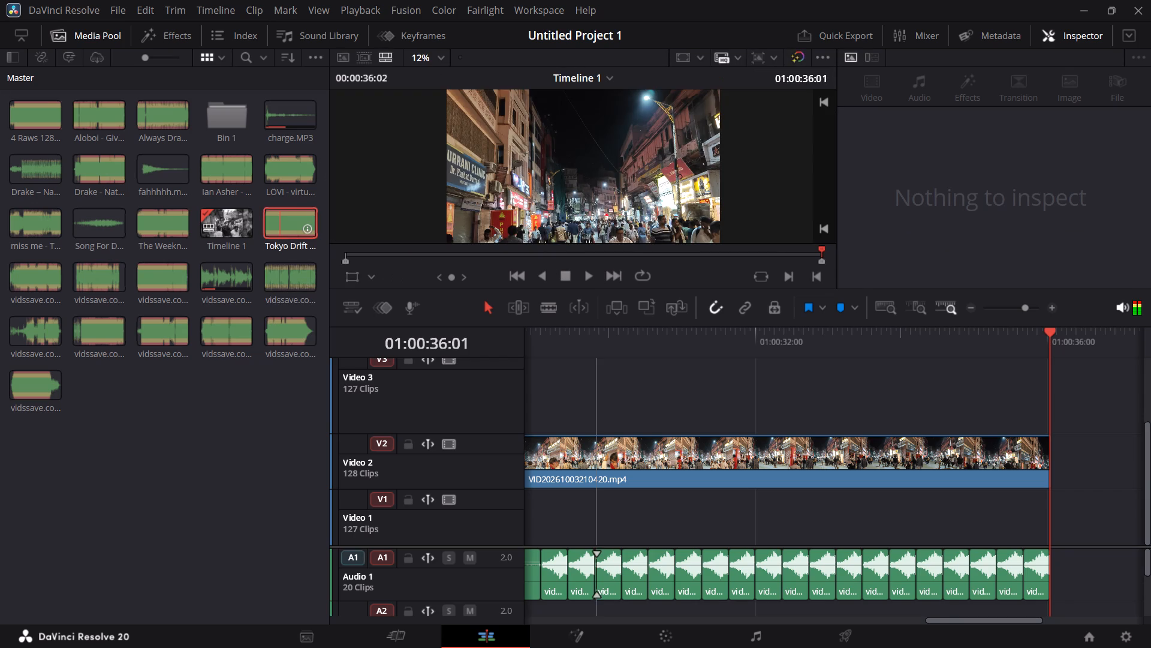
{"action": "left_click_drag", "start_coordinate": [1023, 494], "coordinate": [1056, 546]}
Play back the transition from the short audio clips into the Tokyo Drift song from 01:00:32:00.
{"action": "left_click", "coordinate": [754, 345]}
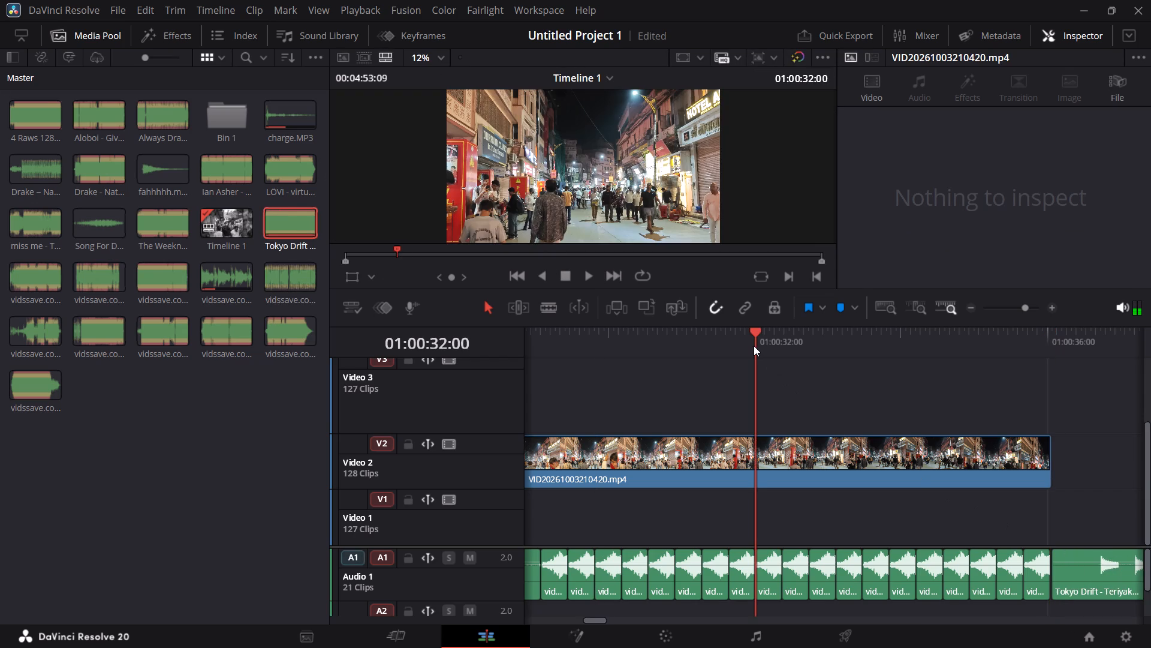
{"action": "key", "text": "space"}
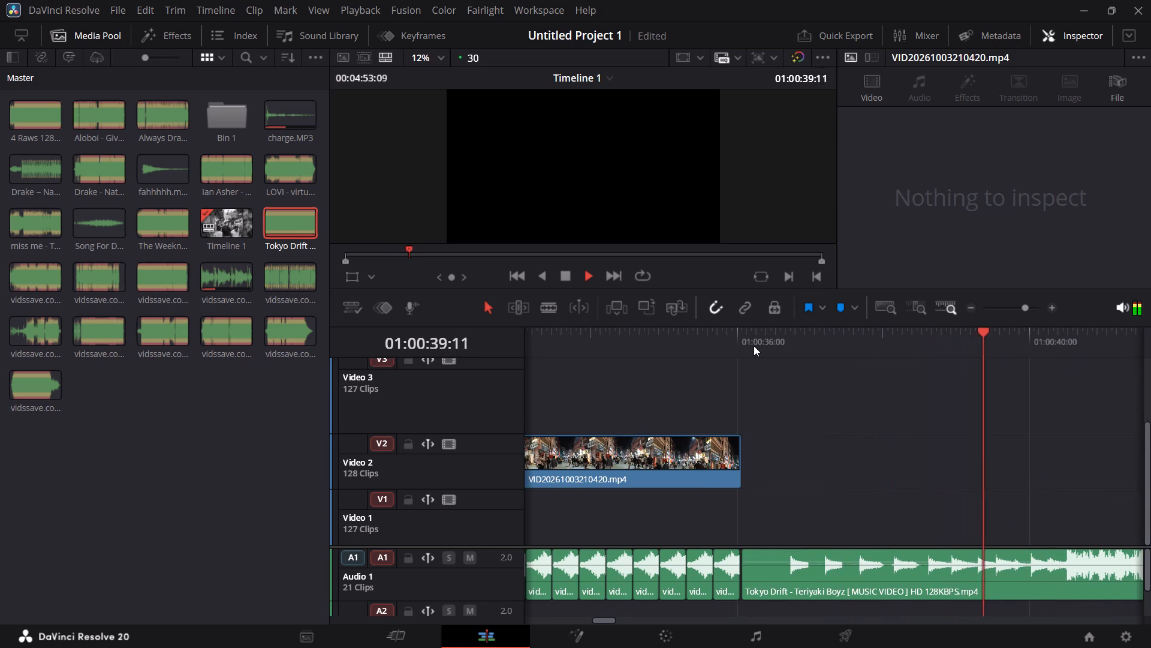
{"action": "key", "text": "space"}
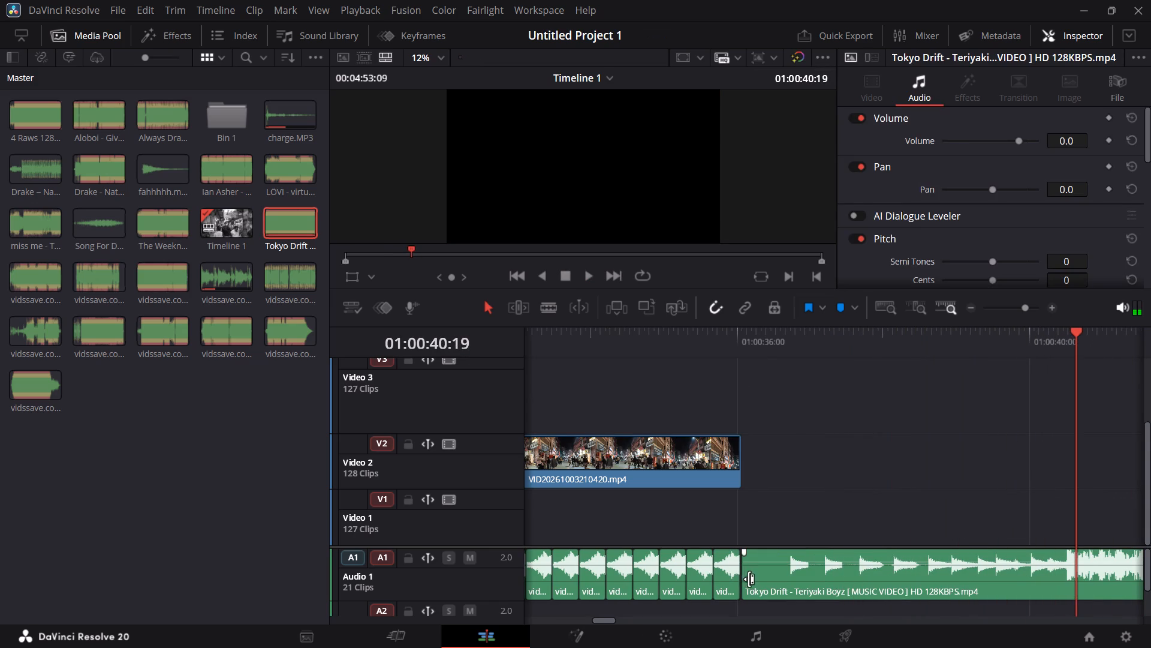
Trim the quiet start of the Tokyo Drift clip to just before its first beat and move it back to the end of the video.
{"action": "left_click_drag", "start_coordinate": [749, 579], "coordinate": [794, 582]}
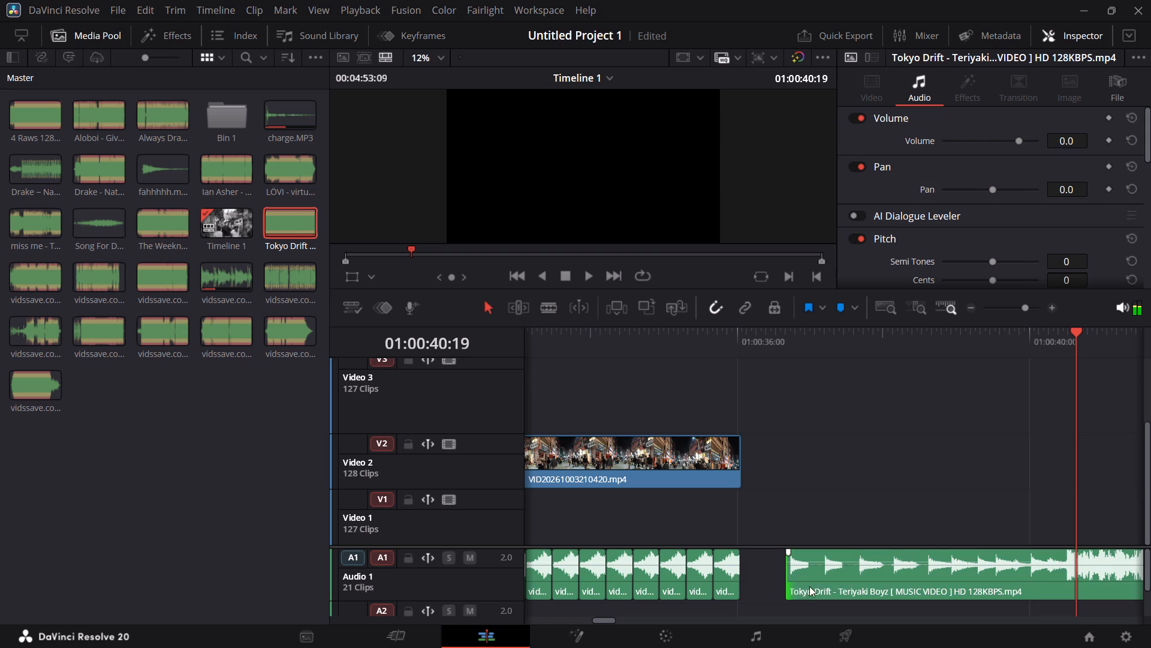
{"action": "left_click_drag", "start_coordinate": [815, 585], "coordinate": [774, 589]}
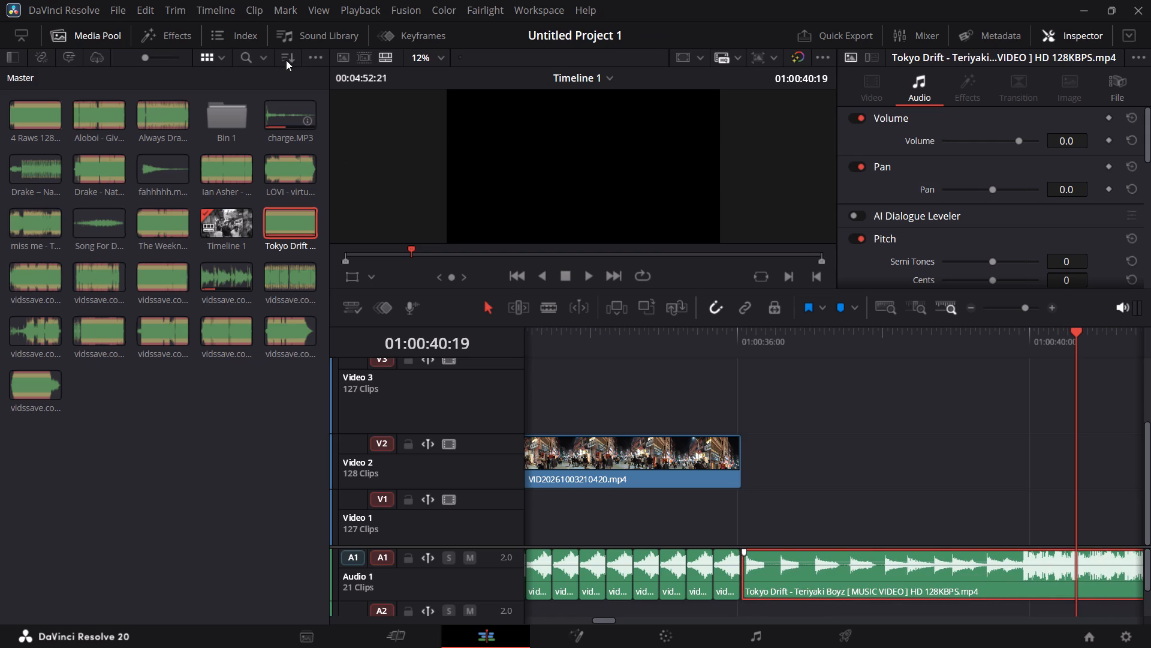
Trim the Tokyo Drift clip's start about one more frame to where its sound begins and move the clip back toward the playhead at 01:00:36:02.
{"action": "left_click", "coordinate": [93, 33]}
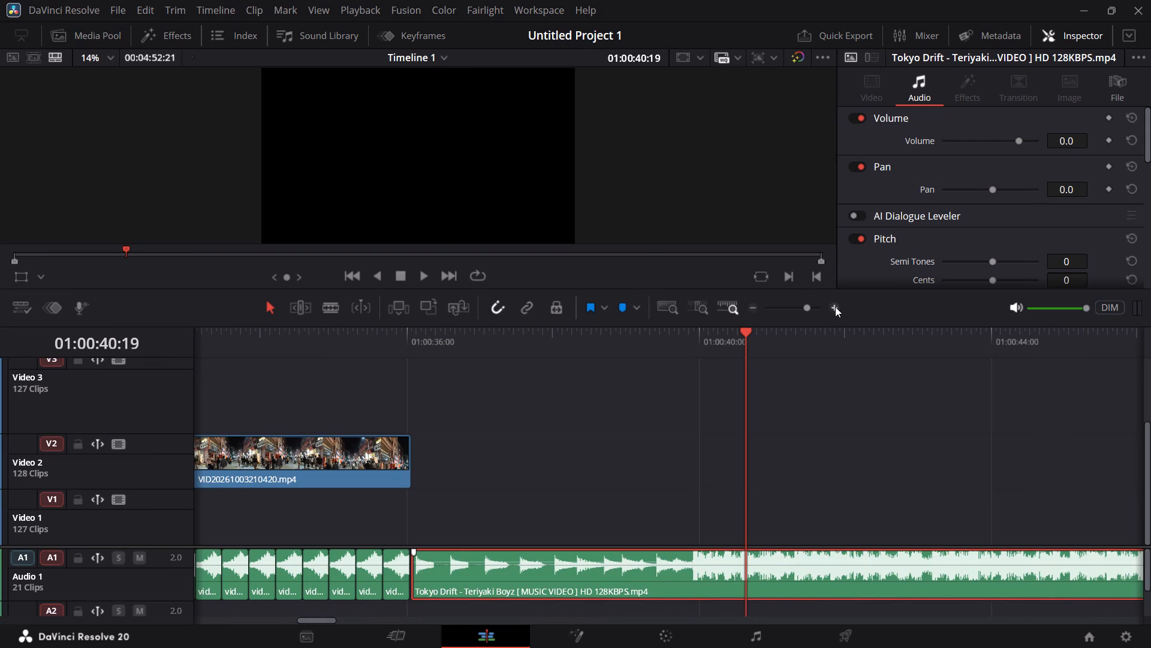
{"action": "triple_click", "coordinate": [835, 307]}
{"action": "left_click", "coordinate": [835, 307]}
{"action": "left_click", "coordinate": [349, 272]}
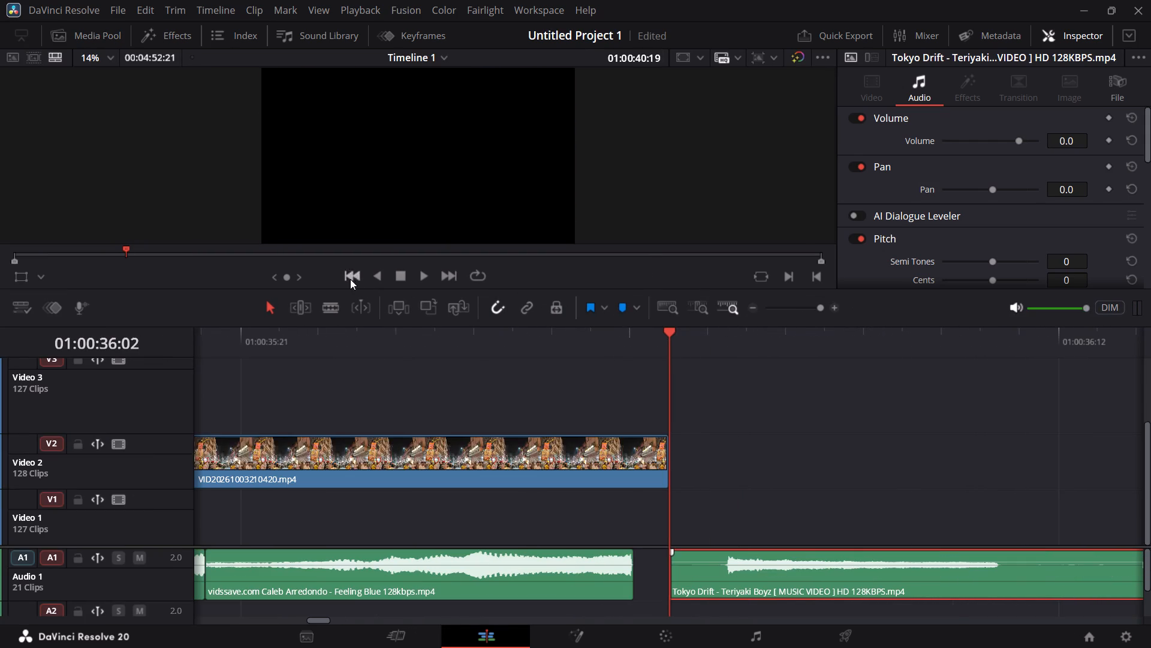
{"action": "left_click_drag", "start_coordinate": [676, 577], "coordinate": [716, 584]}
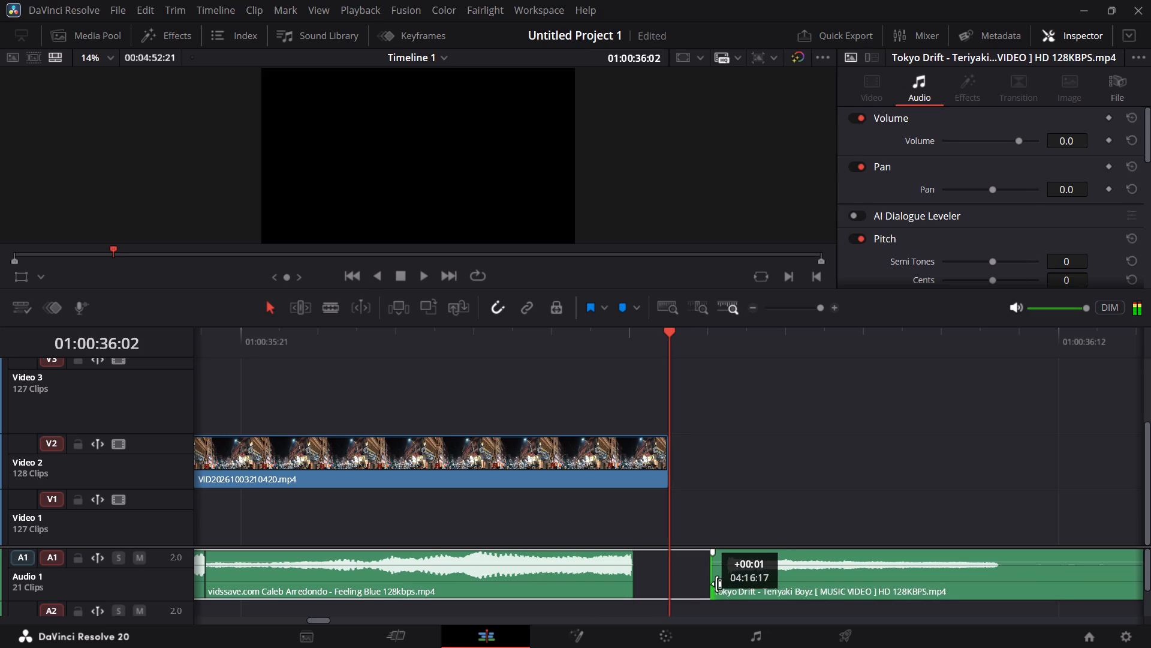
{"action": "left_click_drag", "start_coordinate": [716, 584], "coordinate": [728, 584]}
{"action": "left_click_drag", "start_coordinate": [760, 585], "coordinate": [715, 584]}
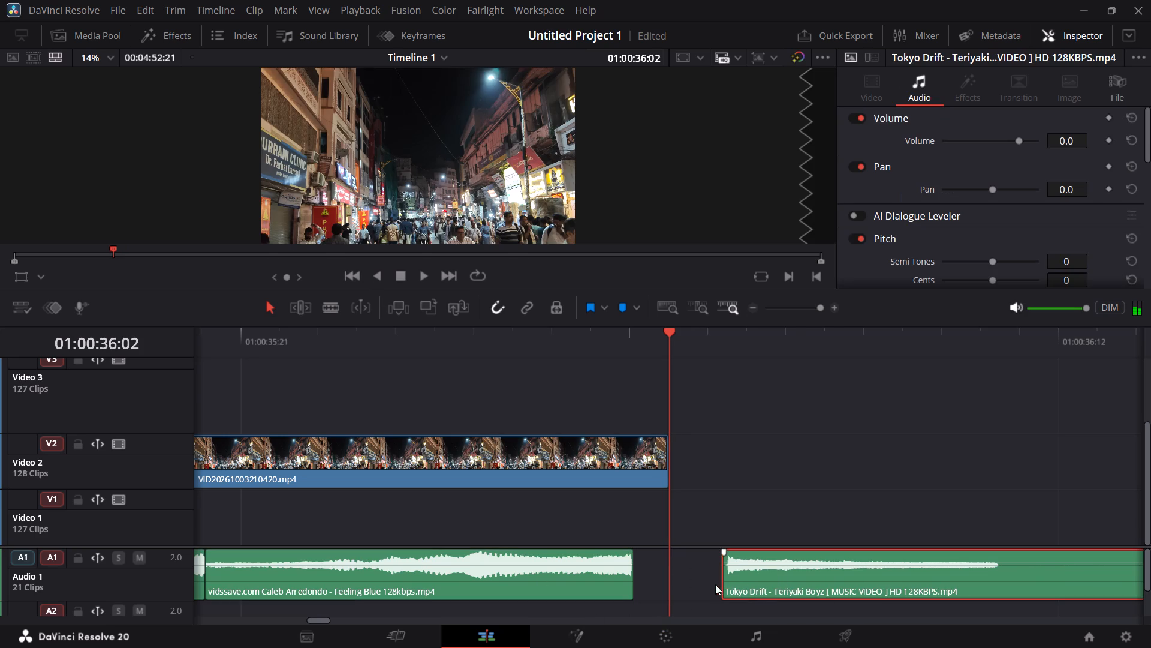
Move the Tokyo Drift clip on Audio 1 directly against the end of the last short Feeling Blue clip.
{"action": "left_click_drag", "start_coordinate": [715, 584], "coordinate": [683, 581]}
Play back the short Feeling Blue clips and their transition into the Tokyo Drift song.
{"action": "left_click", "coordinate": [342, 341]}
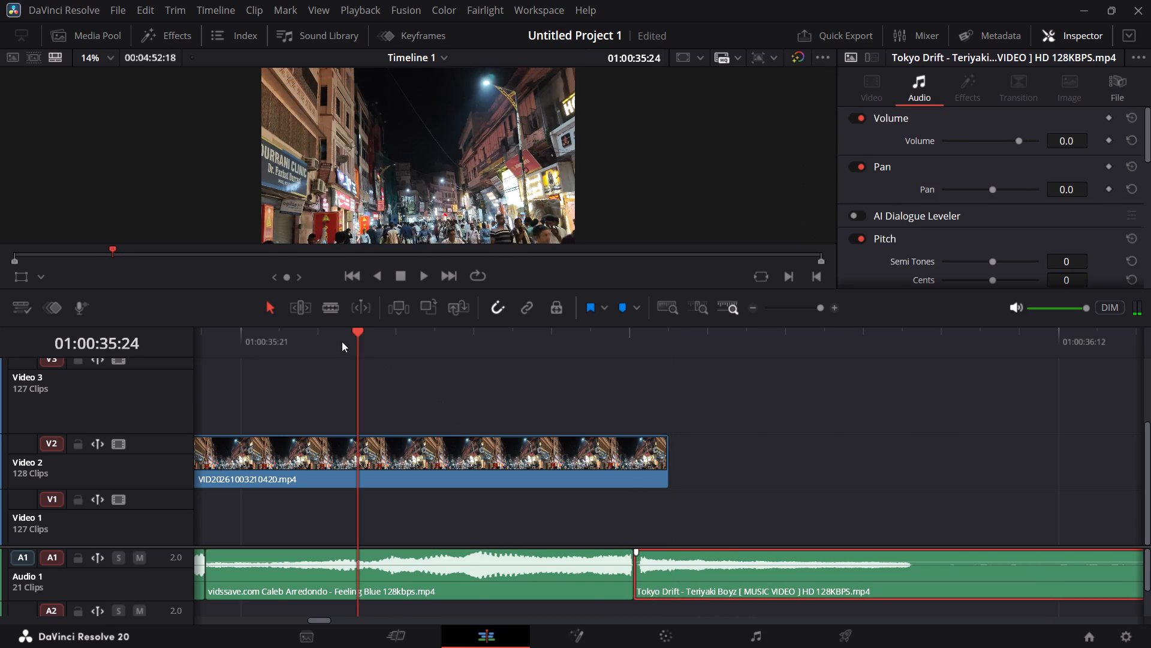
{"action": "key", "text": "space"}
{"action": "key", "text": "space"}
{"action": "triple_click", "coordinate": [752, 307]}
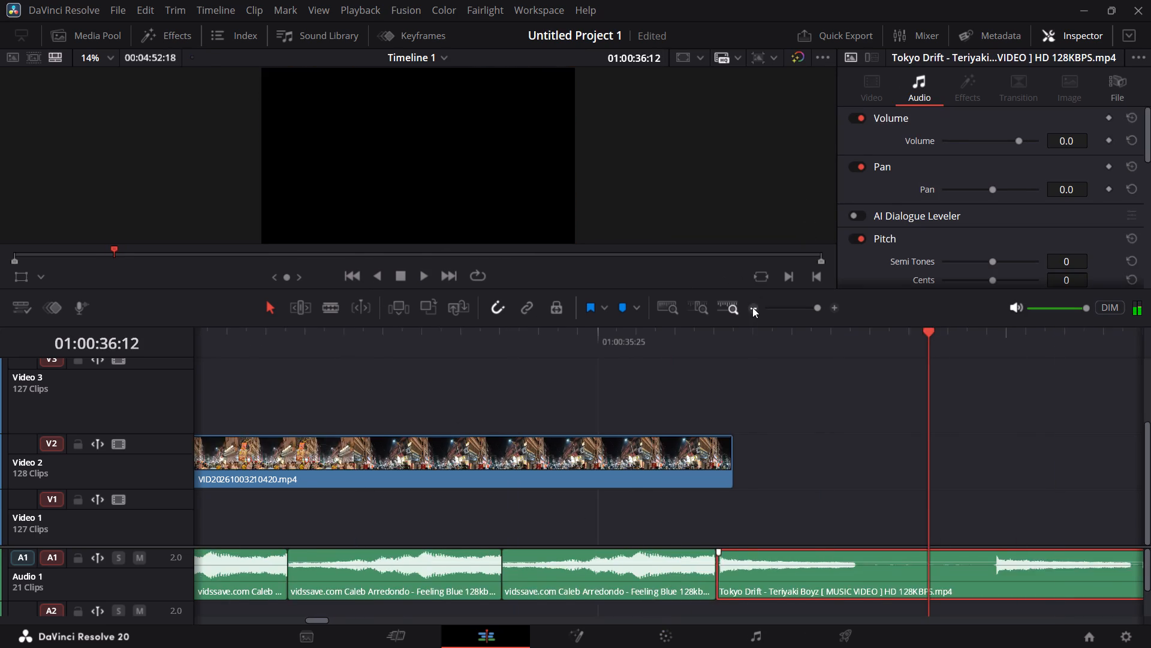
{"action": "double_click", "coordinate": [752, 307]}
{"action": "left_click", "coordinate": [287, 344]}
{"action": "key", "text": "space"}
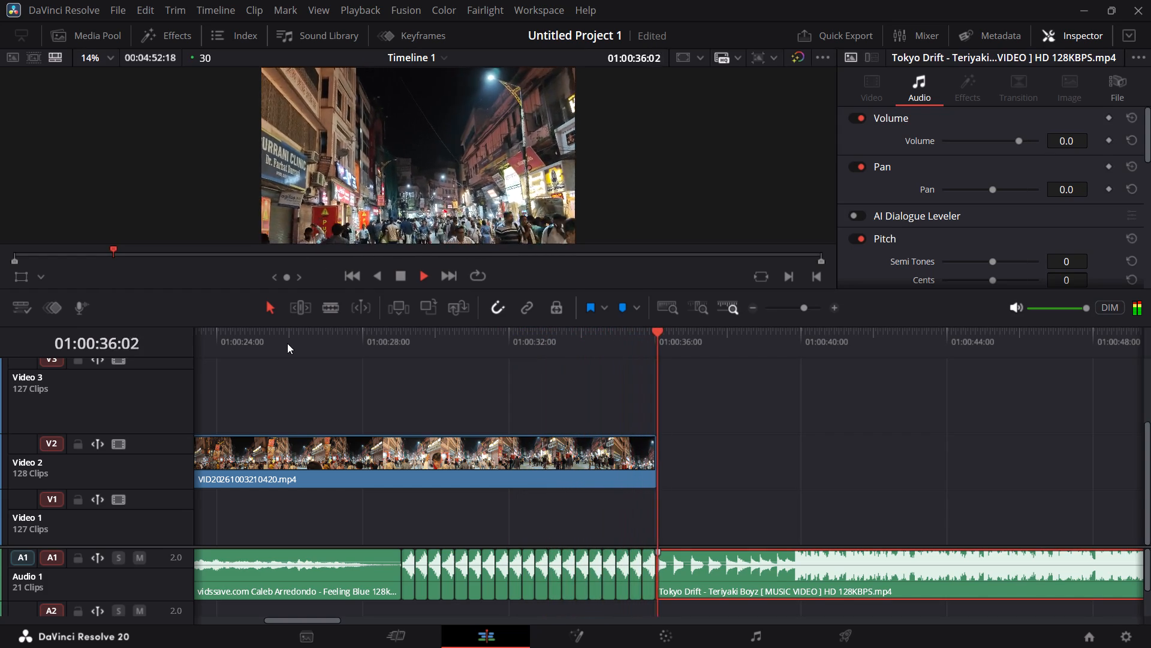
{"action": "key", "text": "space"}
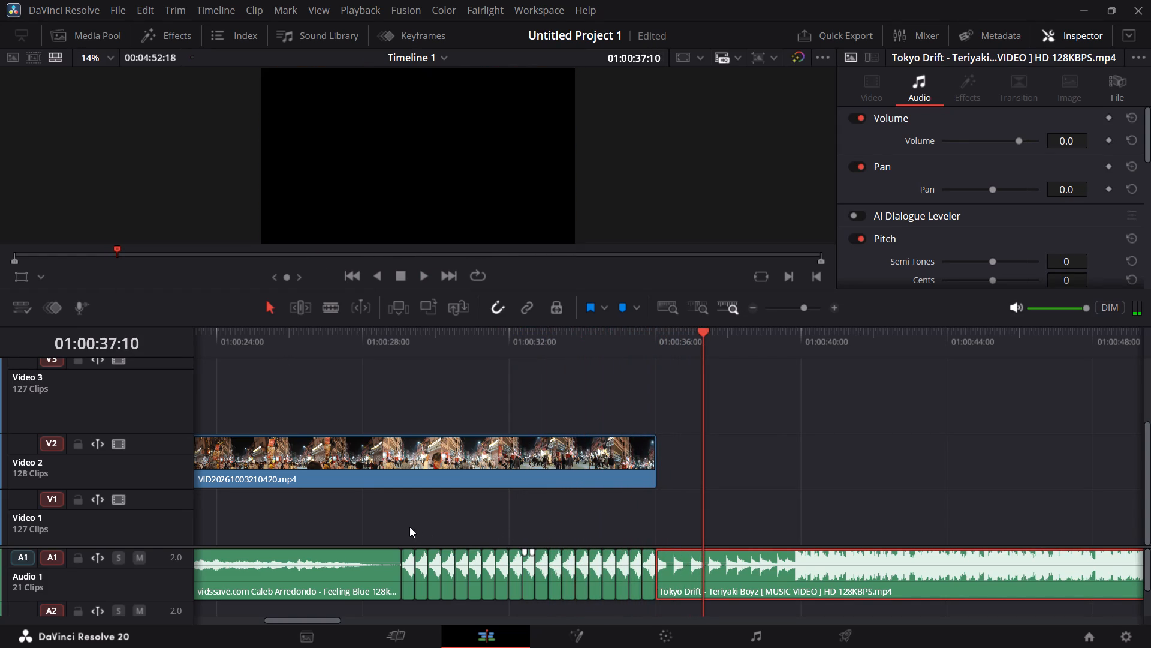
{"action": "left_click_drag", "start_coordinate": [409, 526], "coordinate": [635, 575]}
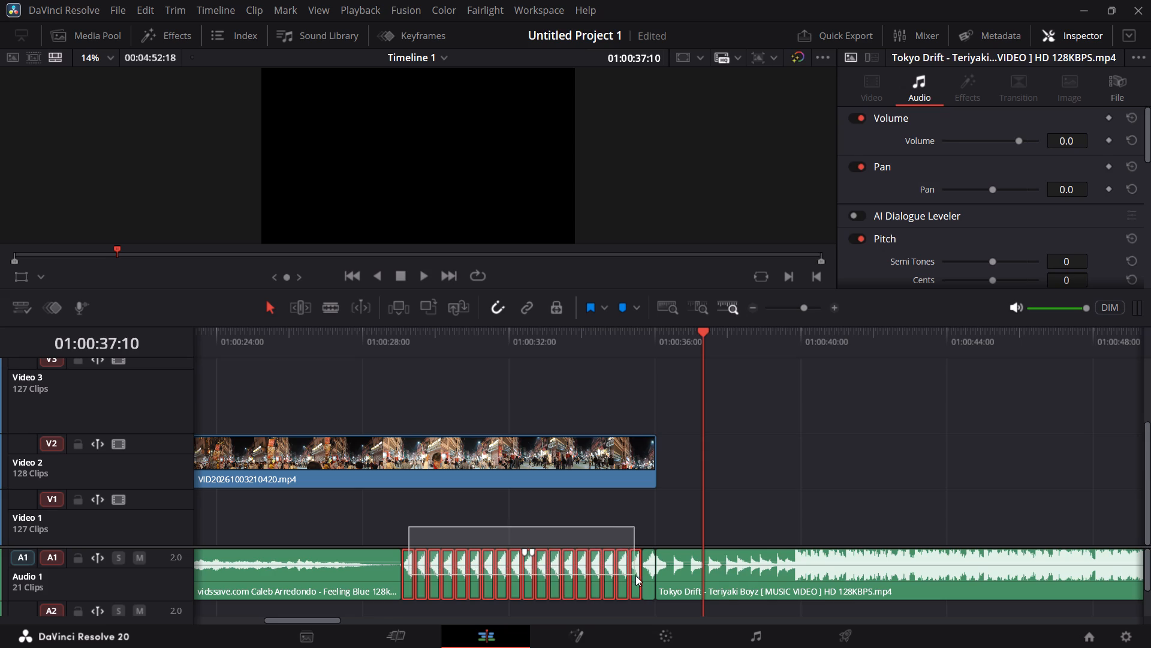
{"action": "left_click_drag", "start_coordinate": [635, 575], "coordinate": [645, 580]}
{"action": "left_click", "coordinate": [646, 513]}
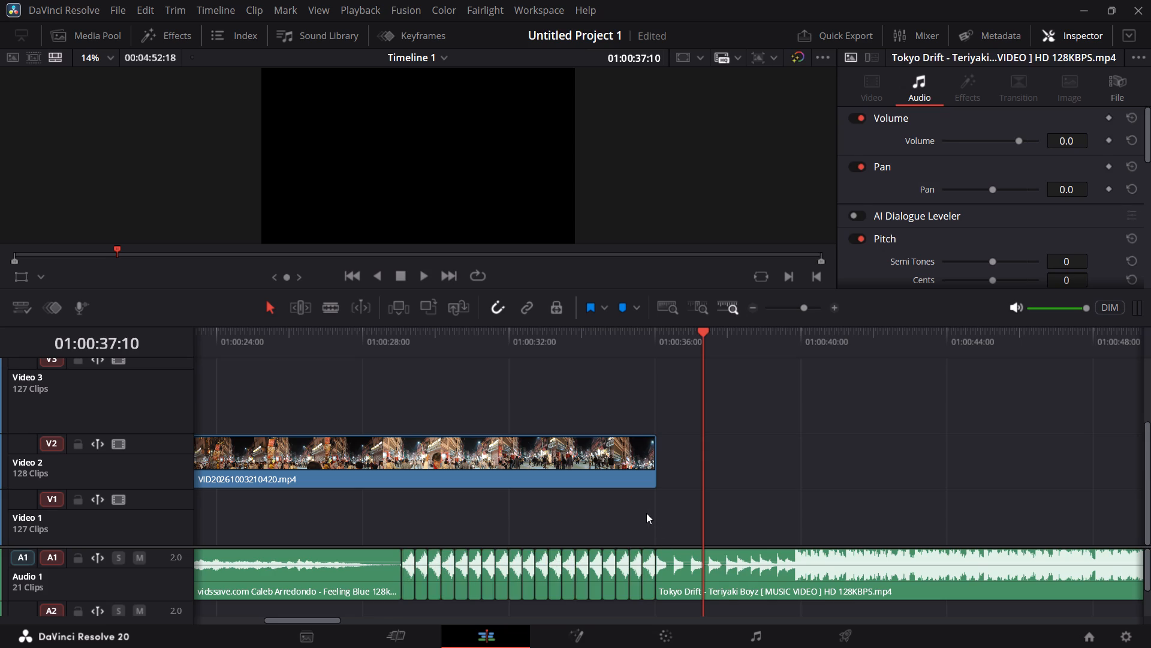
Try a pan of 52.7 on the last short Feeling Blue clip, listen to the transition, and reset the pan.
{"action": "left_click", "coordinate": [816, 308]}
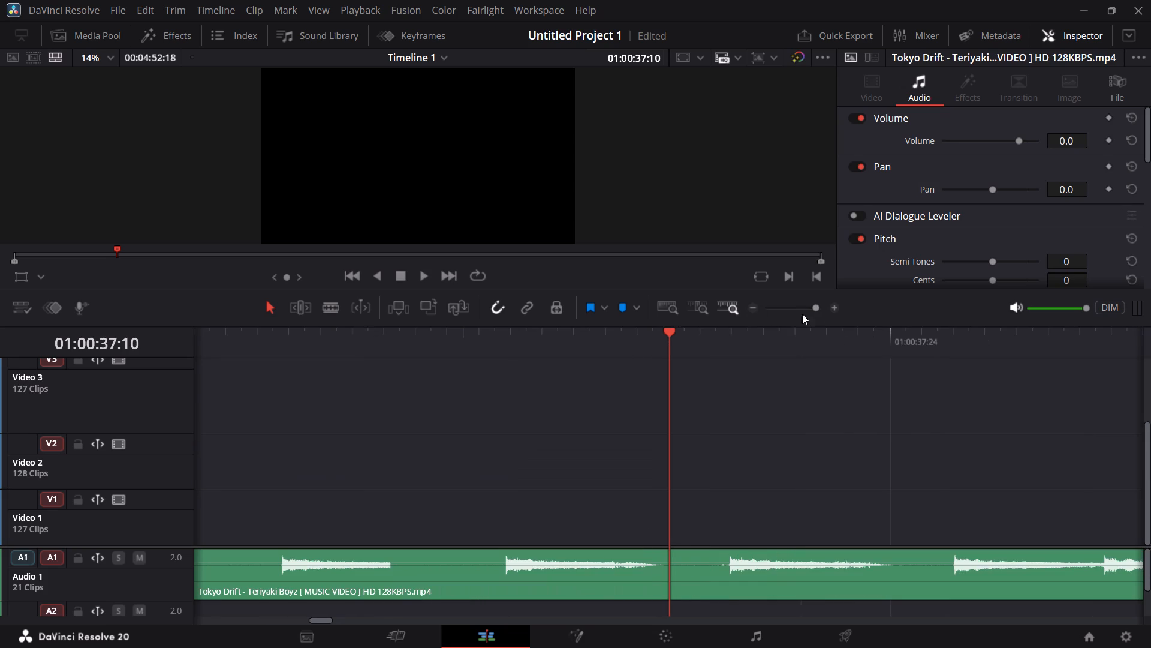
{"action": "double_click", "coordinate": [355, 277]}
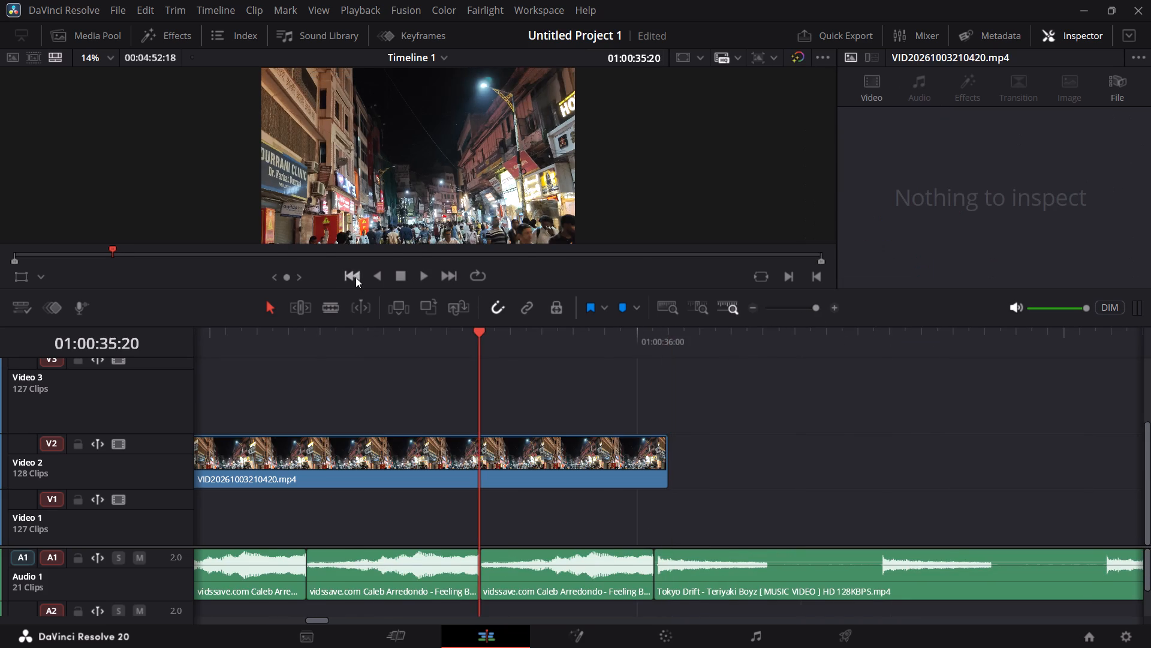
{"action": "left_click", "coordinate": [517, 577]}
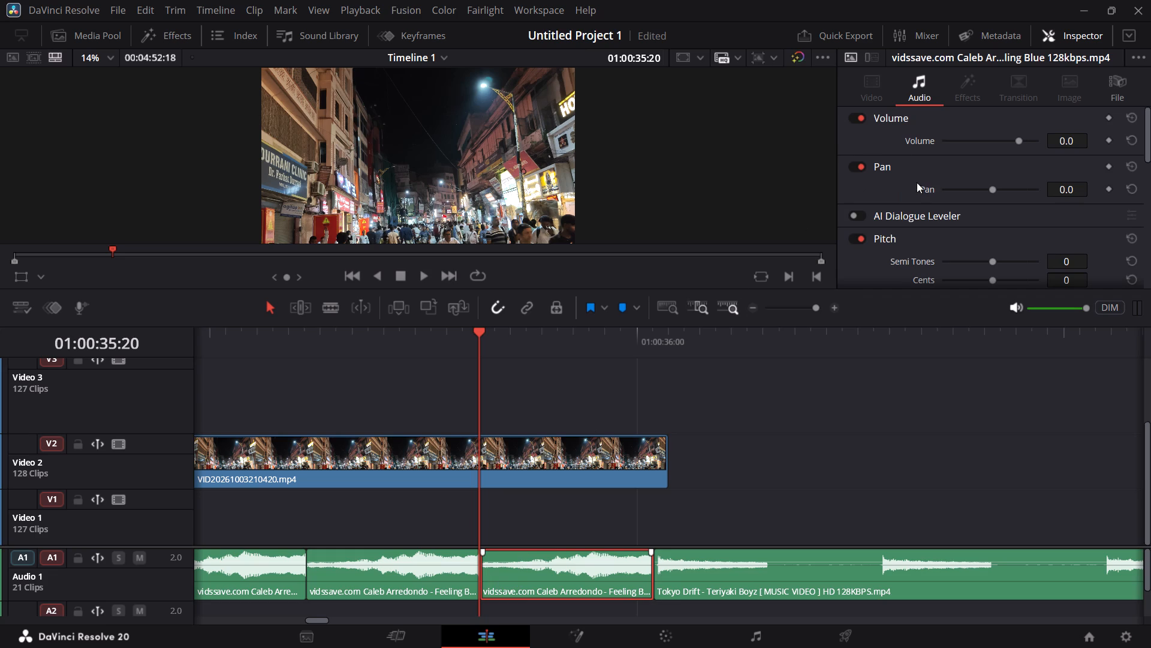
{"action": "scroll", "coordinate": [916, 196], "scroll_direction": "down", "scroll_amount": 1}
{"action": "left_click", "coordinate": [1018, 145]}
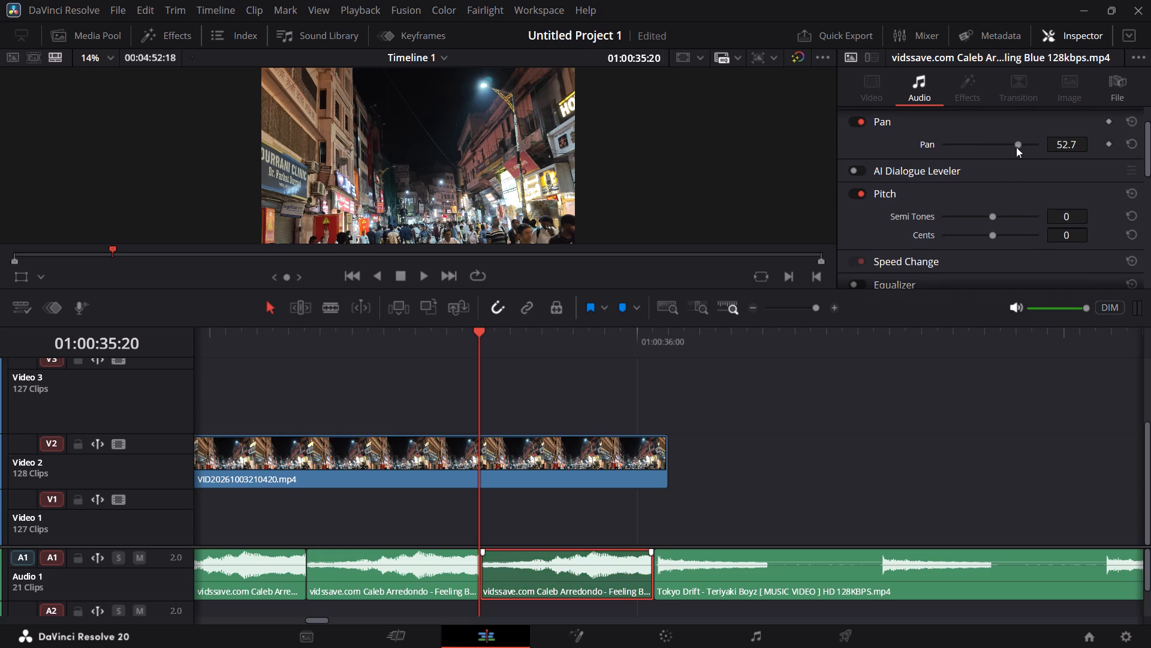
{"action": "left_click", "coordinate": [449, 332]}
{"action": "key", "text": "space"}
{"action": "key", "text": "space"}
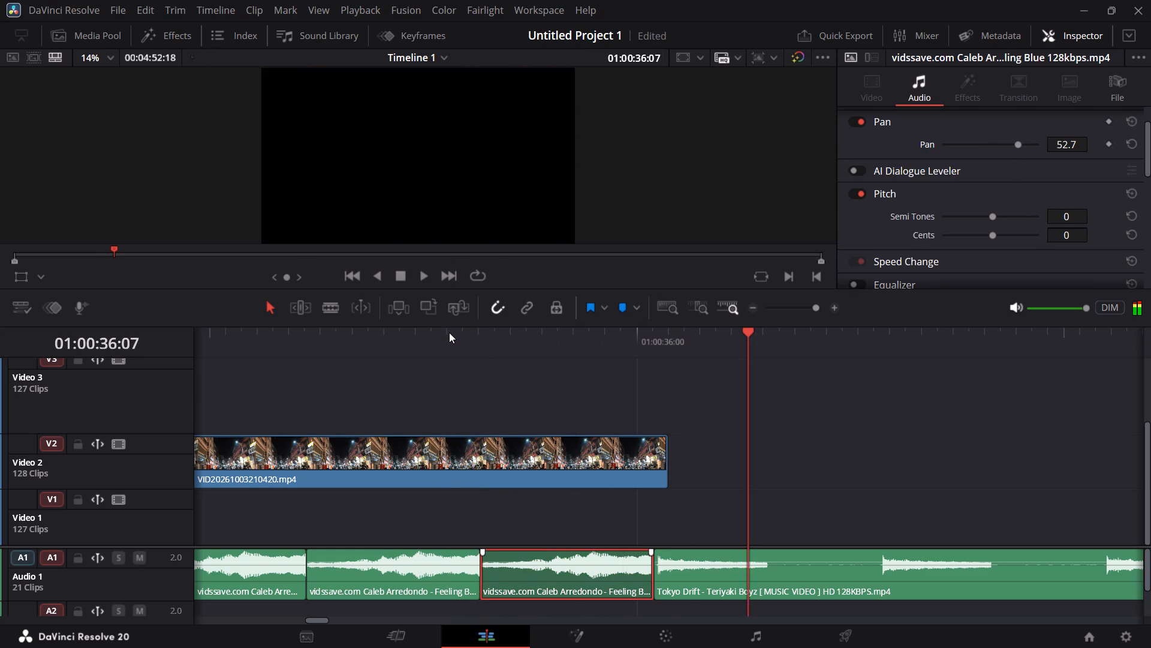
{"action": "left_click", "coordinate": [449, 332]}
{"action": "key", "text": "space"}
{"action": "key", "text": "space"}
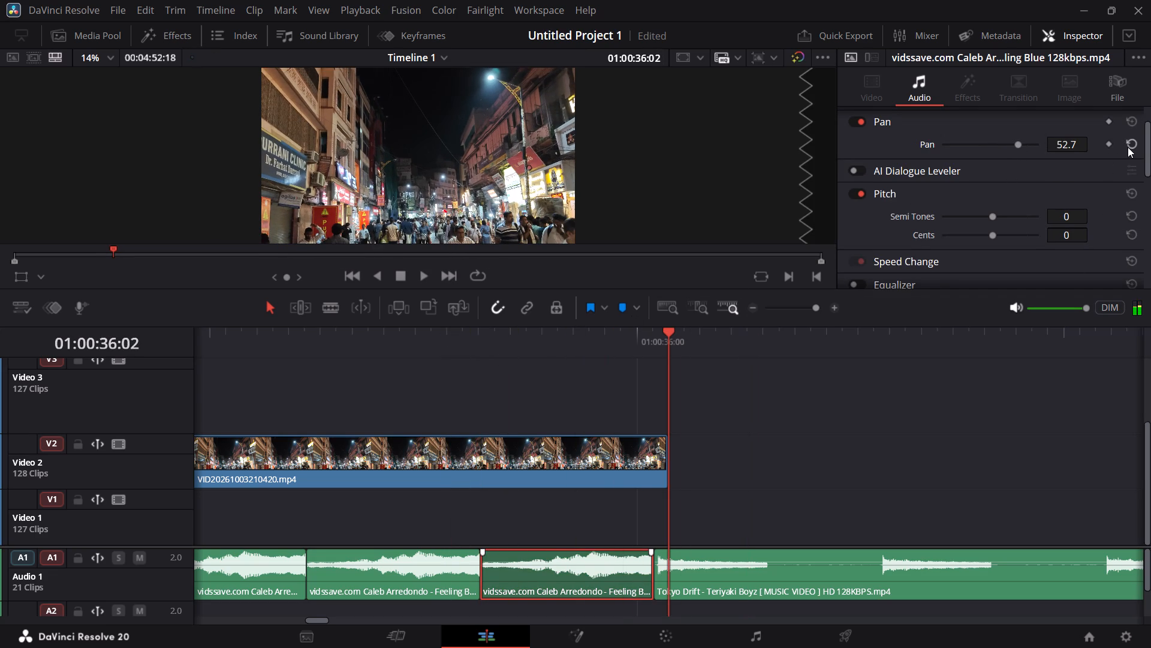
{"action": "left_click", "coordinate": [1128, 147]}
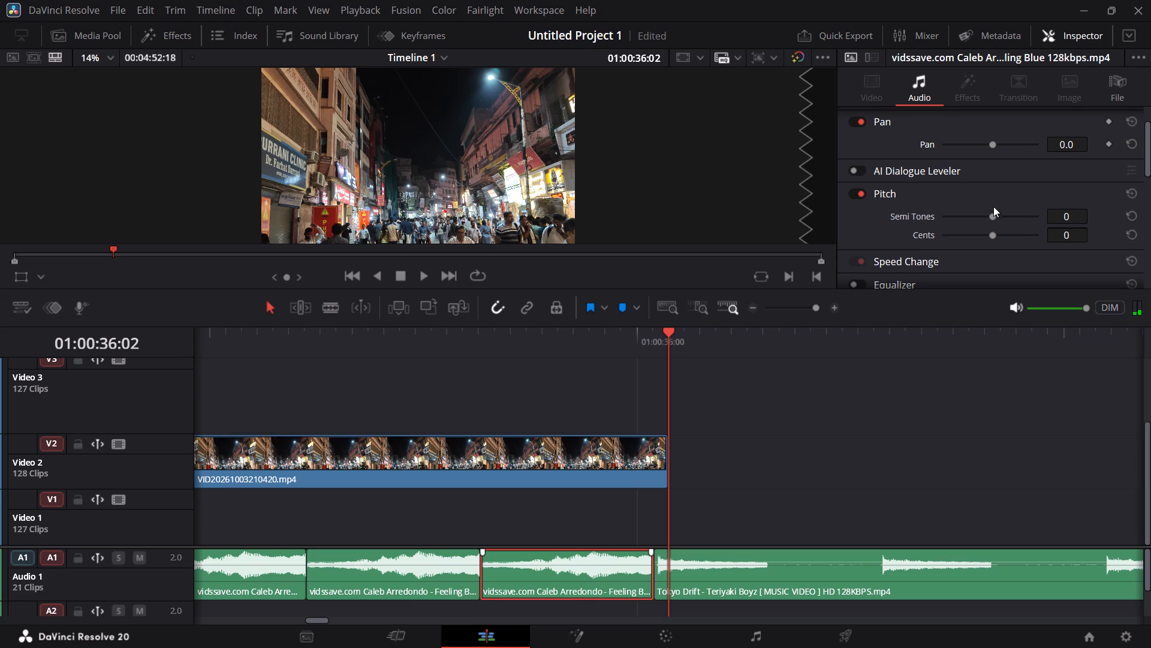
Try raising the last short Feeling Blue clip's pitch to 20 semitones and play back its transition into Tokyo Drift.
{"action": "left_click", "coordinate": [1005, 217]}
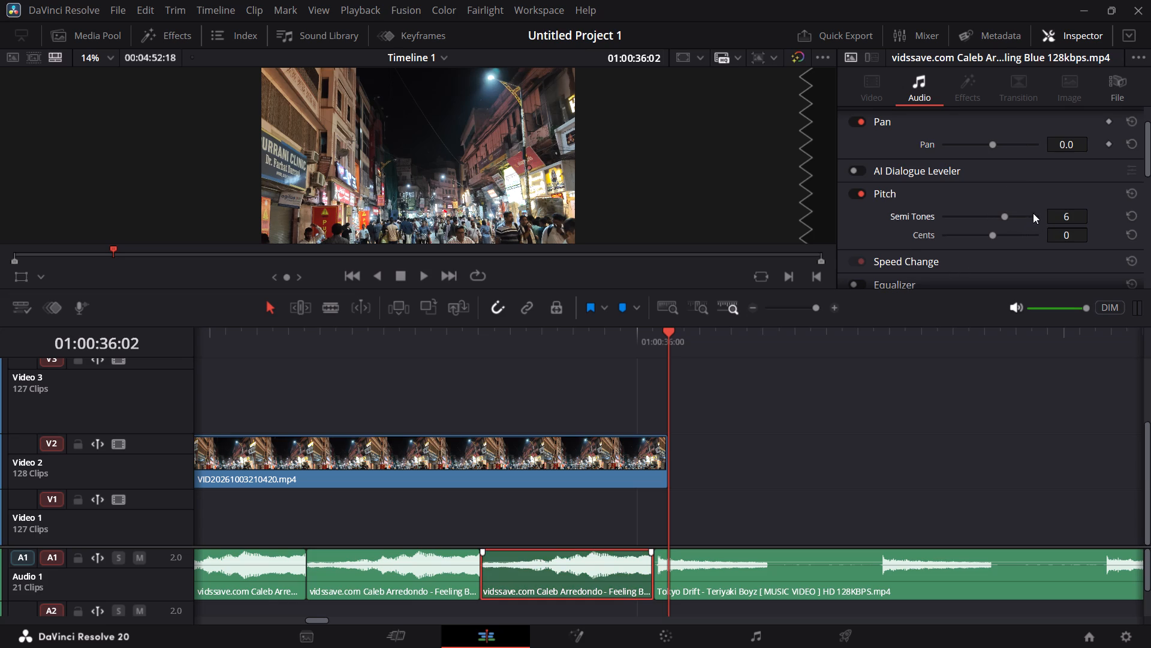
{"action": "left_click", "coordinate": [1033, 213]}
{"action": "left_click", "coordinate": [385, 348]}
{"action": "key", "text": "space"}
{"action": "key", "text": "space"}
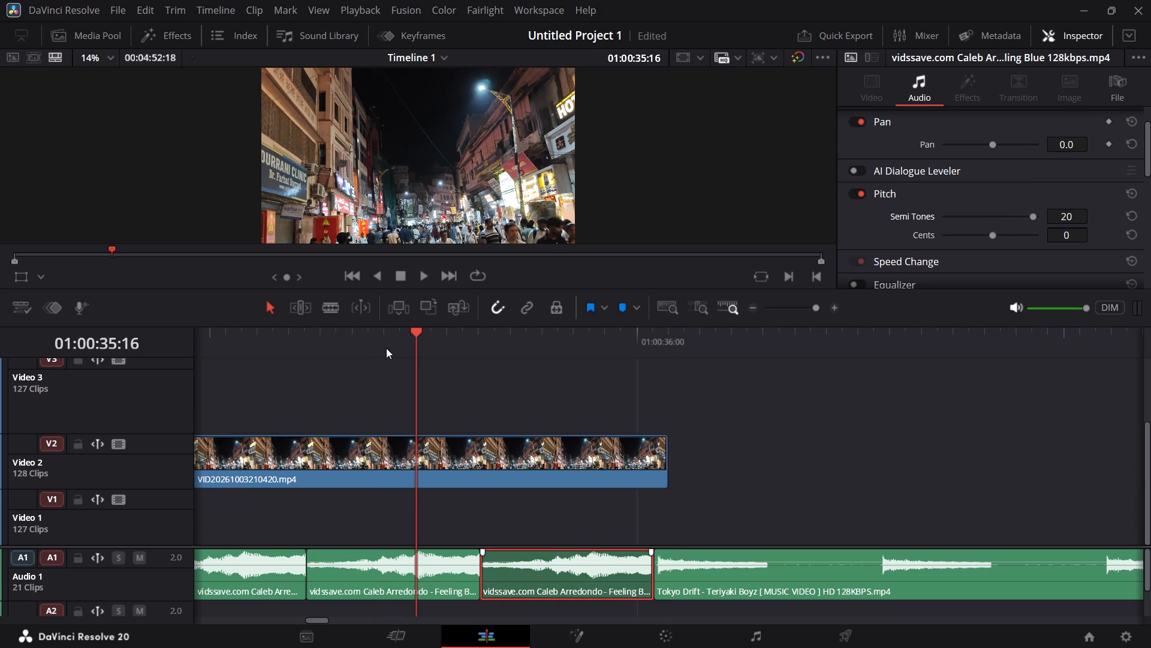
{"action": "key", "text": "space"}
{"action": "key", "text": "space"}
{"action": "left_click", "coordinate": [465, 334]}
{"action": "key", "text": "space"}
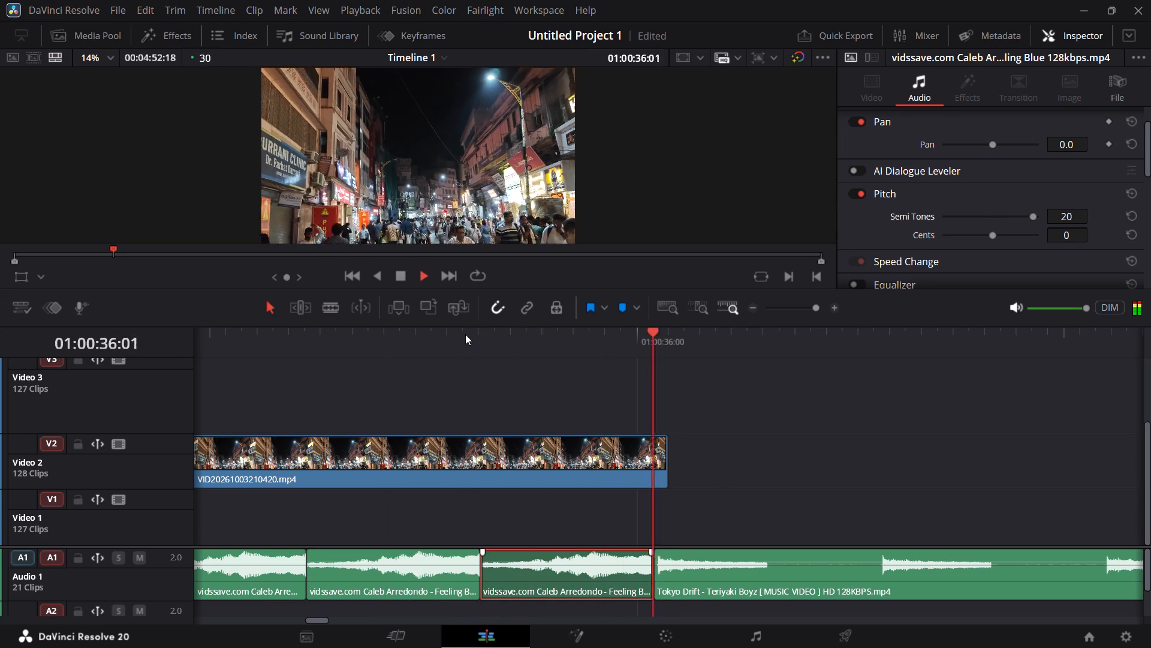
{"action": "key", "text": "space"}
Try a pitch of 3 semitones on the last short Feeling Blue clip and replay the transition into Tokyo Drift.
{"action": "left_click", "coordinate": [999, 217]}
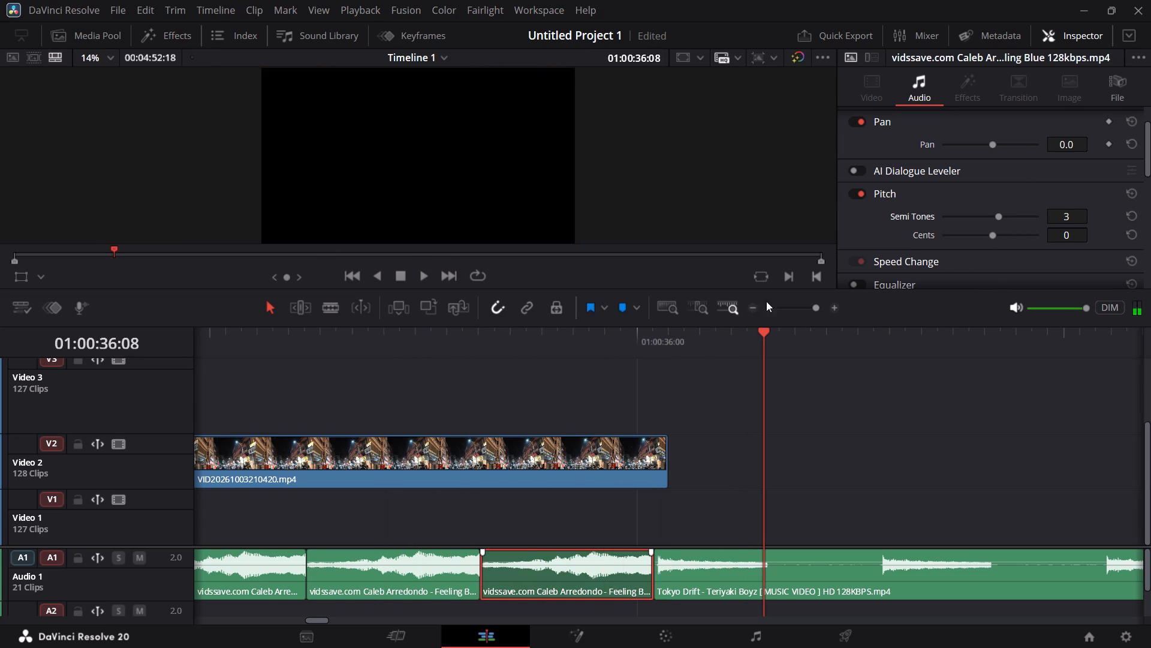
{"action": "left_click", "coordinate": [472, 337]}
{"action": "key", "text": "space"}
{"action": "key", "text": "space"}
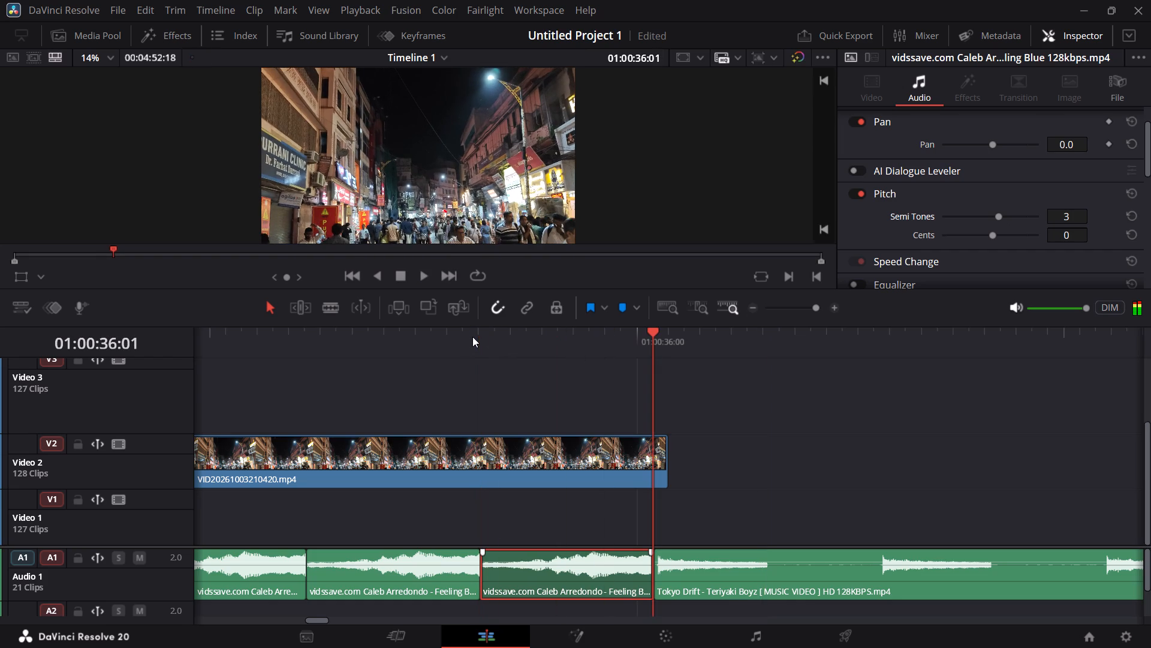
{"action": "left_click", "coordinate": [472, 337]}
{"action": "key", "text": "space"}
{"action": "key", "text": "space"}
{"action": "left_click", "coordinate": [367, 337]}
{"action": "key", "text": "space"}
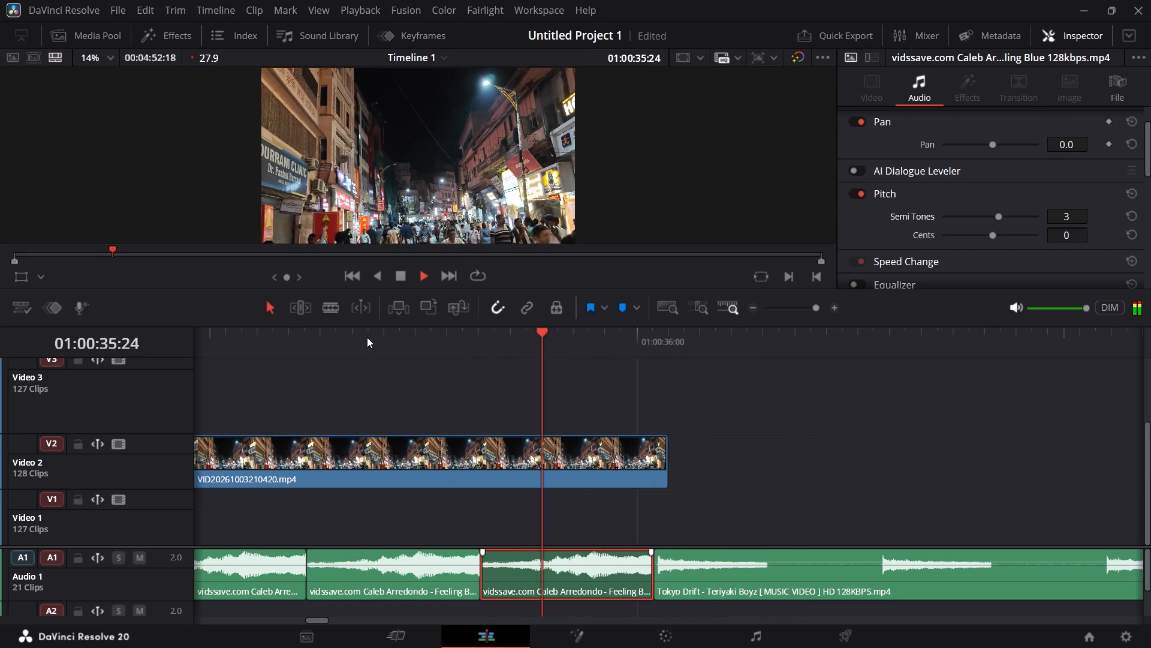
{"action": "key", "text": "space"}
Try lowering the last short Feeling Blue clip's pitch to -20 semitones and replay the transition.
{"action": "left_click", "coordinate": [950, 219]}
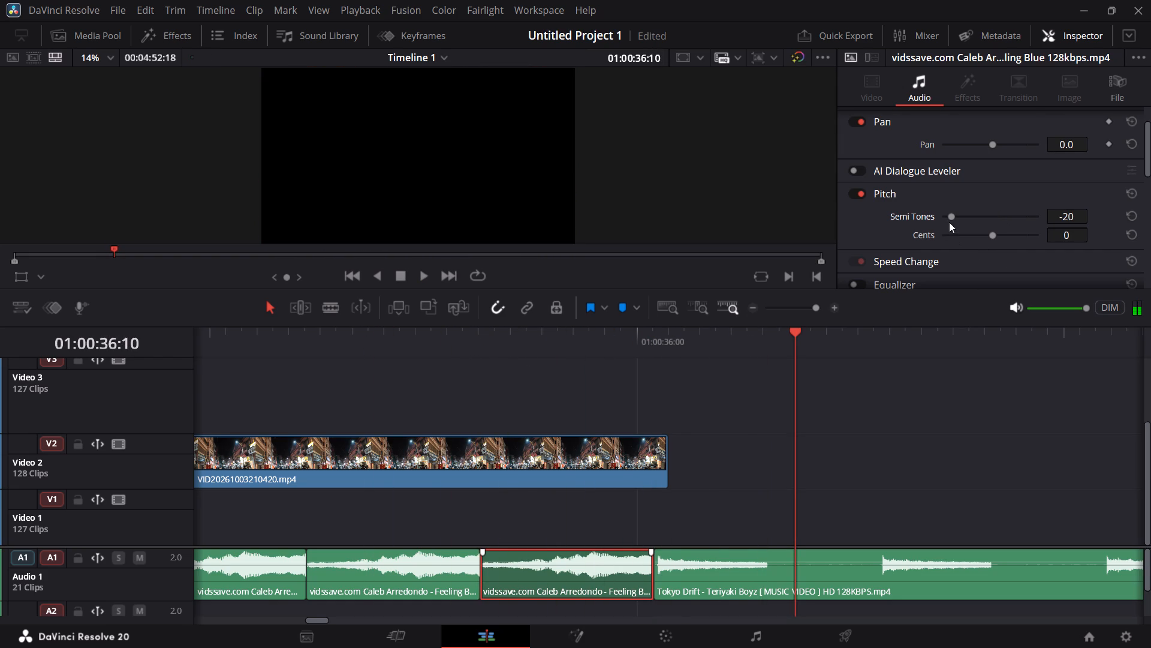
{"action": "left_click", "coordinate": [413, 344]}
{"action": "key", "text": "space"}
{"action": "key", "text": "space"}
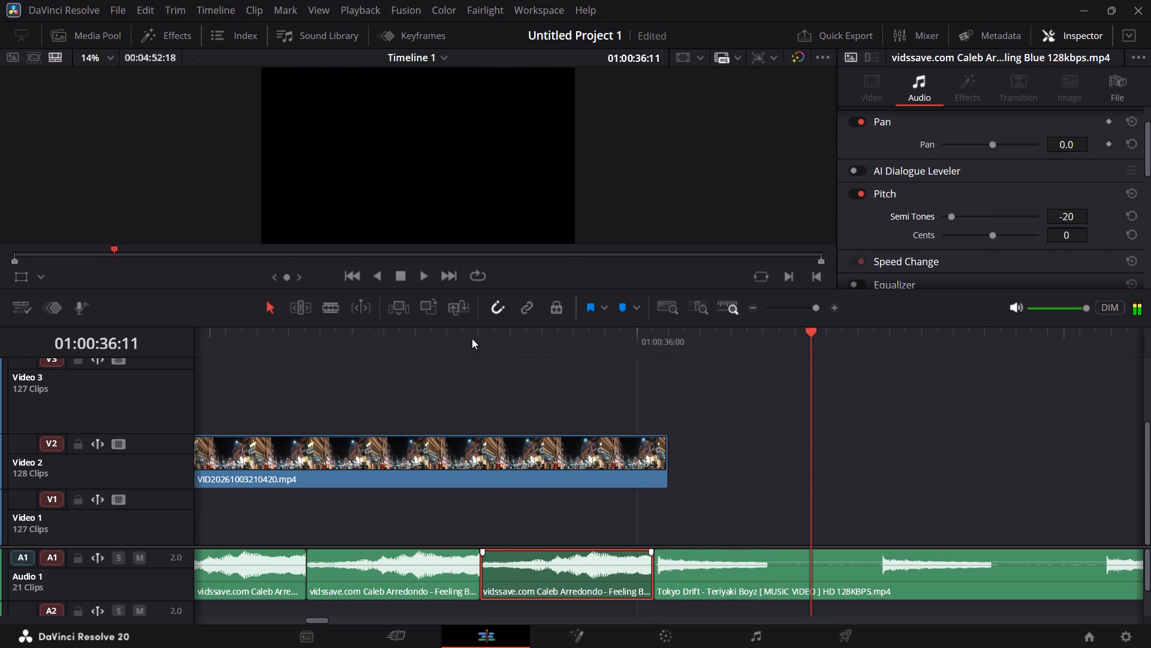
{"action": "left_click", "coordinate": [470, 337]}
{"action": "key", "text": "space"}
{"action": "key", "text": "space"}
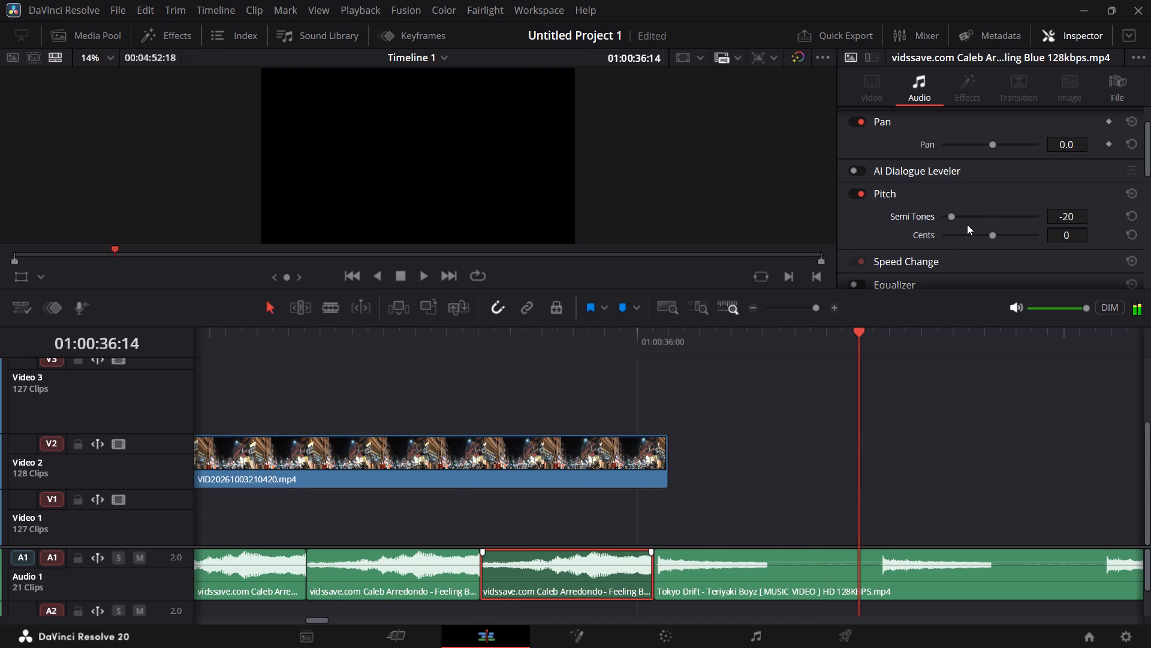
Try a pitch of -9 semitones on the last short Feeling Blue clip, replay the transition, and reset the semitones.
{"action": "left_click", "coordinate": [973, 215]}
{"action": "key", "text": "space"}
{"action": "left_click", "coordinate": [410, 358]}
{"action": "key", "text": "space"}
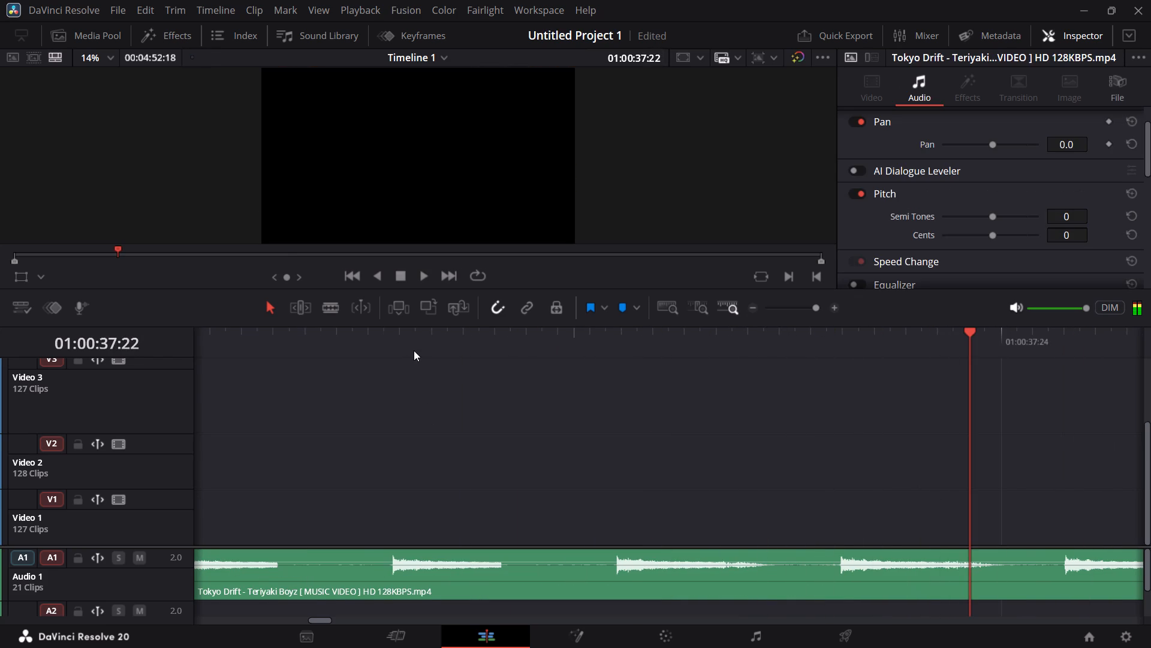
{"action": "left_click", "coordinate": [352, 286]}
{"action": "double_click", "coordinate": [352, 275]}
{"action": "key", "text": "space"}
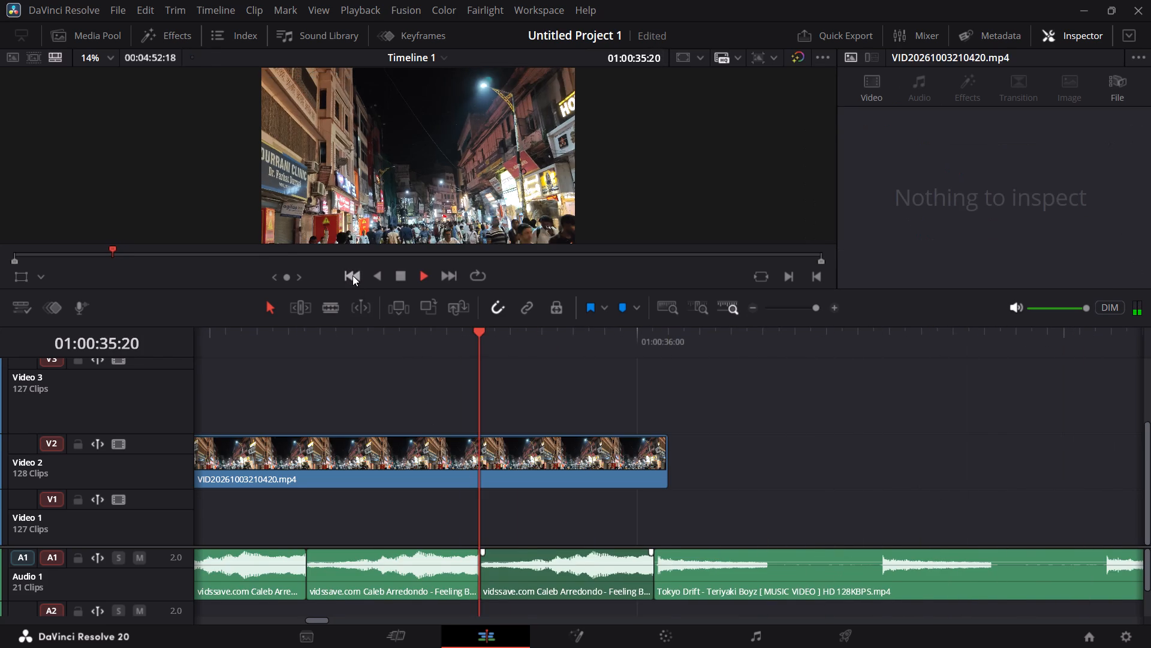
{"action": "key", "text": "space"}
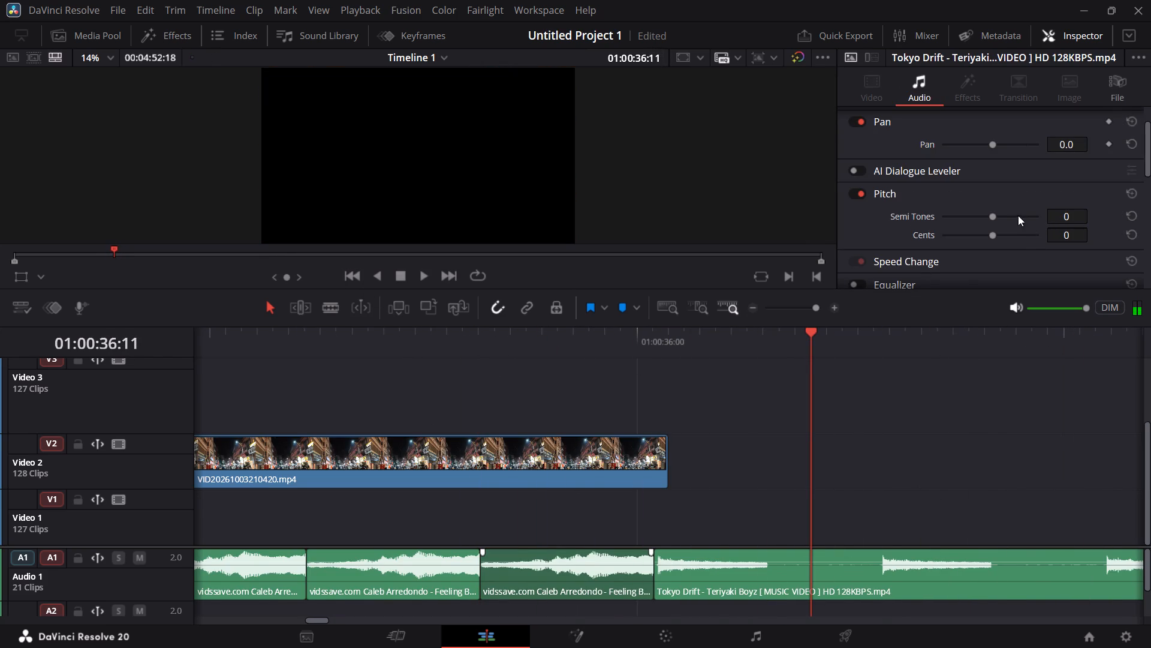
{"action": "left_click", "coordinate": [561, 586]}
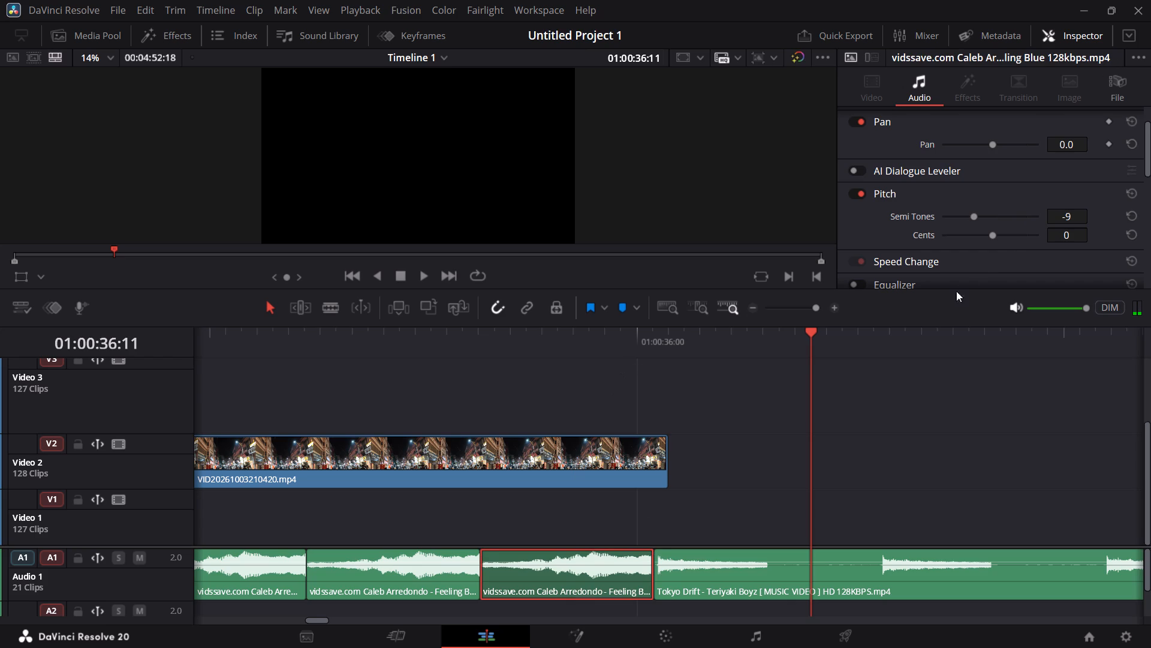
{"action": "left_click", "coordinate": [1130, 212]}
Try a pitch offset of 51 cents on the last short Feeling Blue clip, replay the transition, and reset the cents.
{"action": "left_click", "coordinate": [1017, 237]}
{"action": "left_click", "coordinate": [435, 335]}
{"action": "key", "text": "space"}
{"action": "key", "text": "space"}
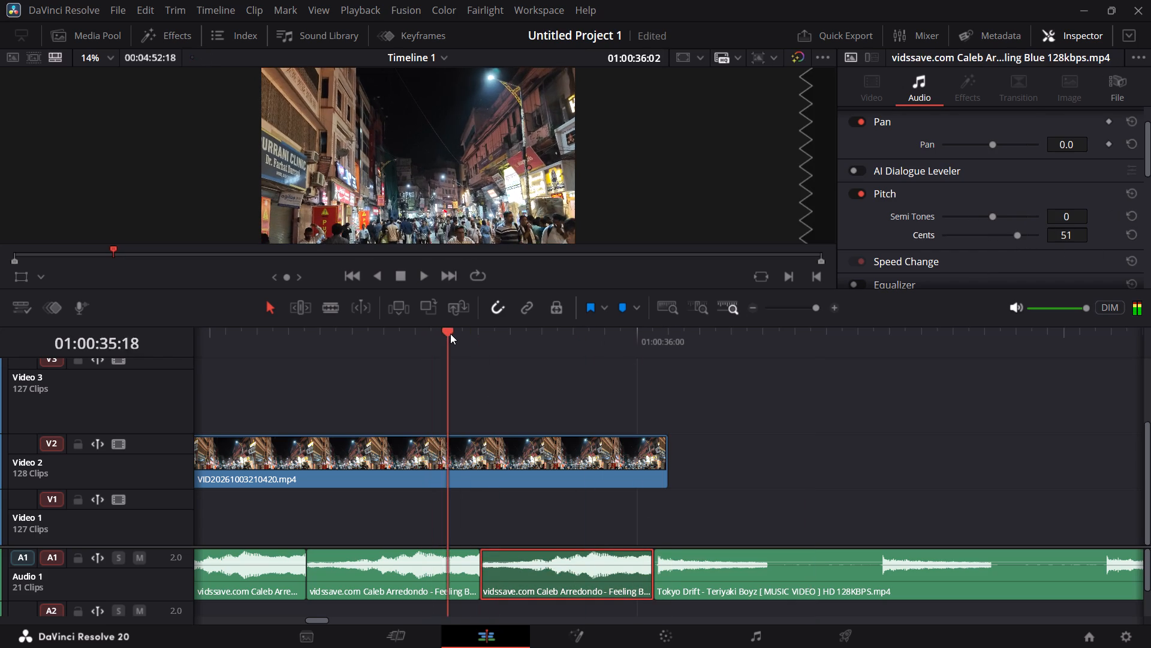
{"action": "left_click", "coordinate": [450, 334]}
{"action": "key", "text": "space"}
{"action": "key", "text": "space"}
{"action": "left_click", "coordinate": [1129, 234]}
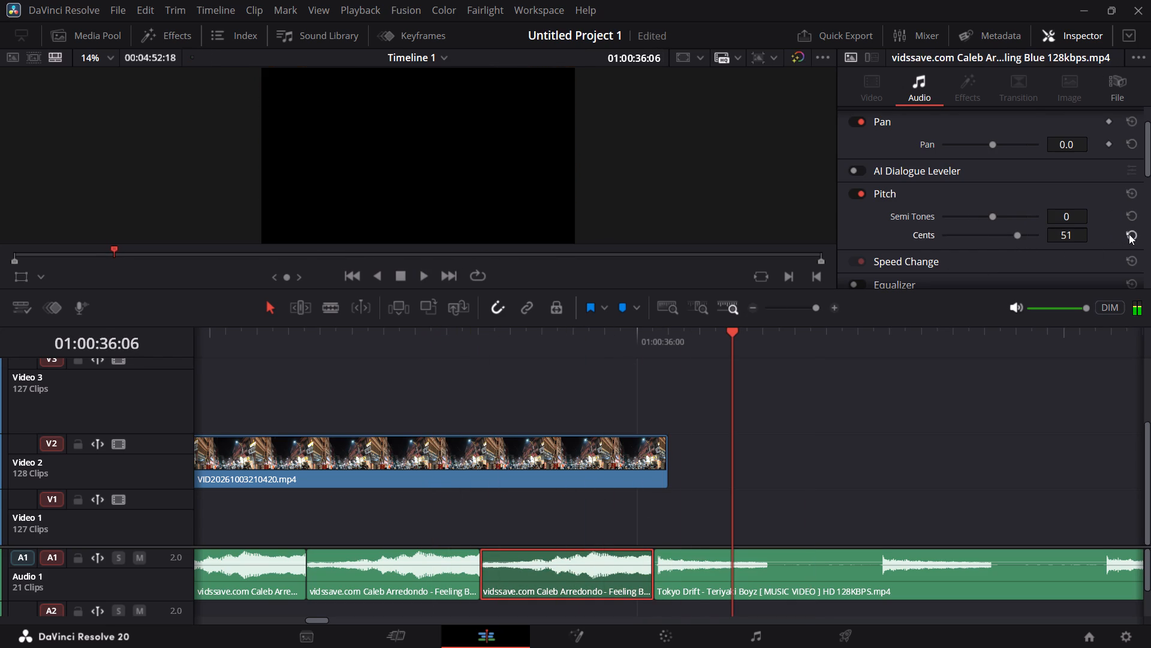
Change the clip speed of the last short Feeling Blue clip, starting at 01:00:35:20, to 200%.
{"action": "left_click", "coordinate": [480, 335]}
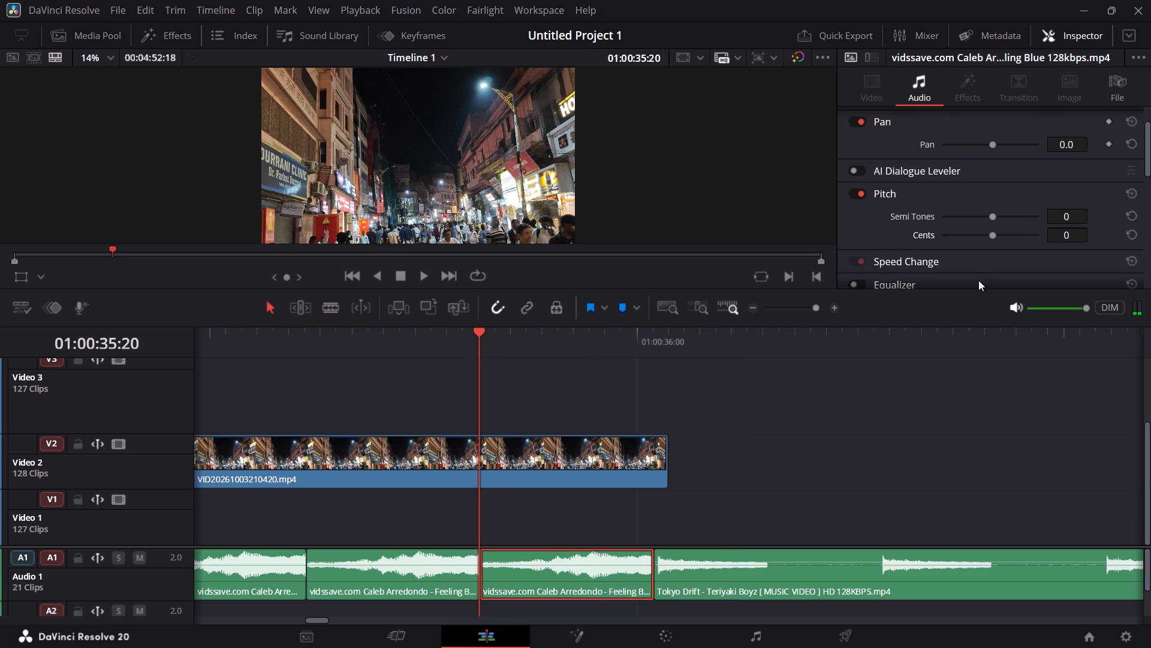
{"action": "left_click", "coordinate": [971, 266]}
{"action": "scroll", "coordinate": [971, 268], "scroll_direction": "down", "scroll_amount": 2}
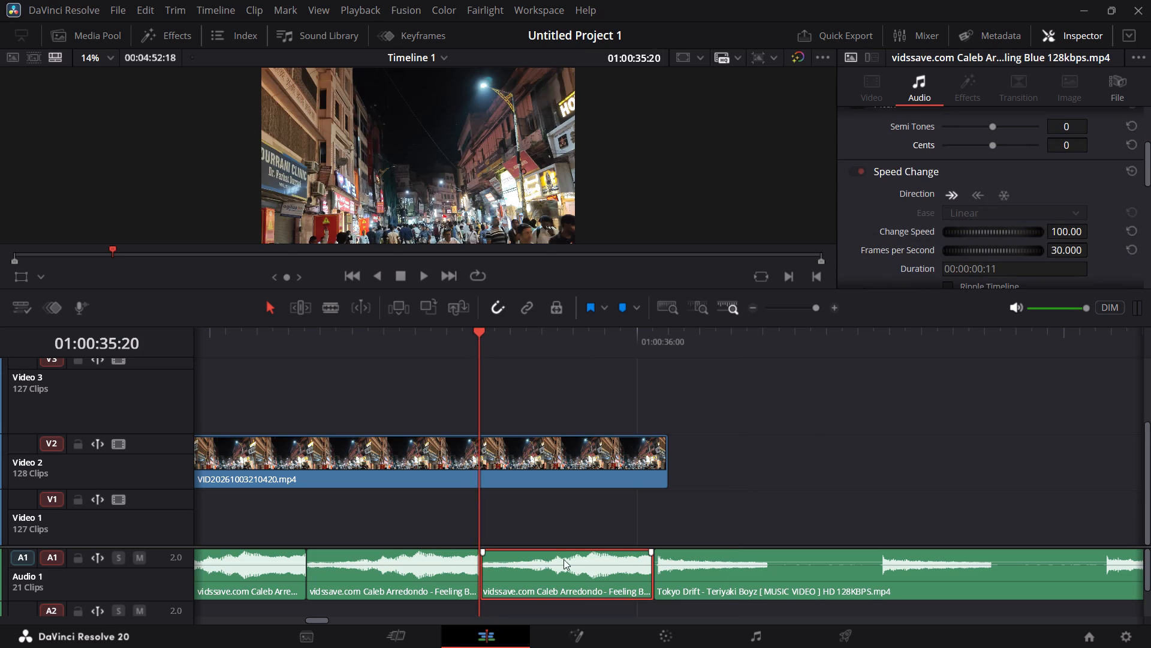
{"action": "right_click", "coordinate": [536, 574]}
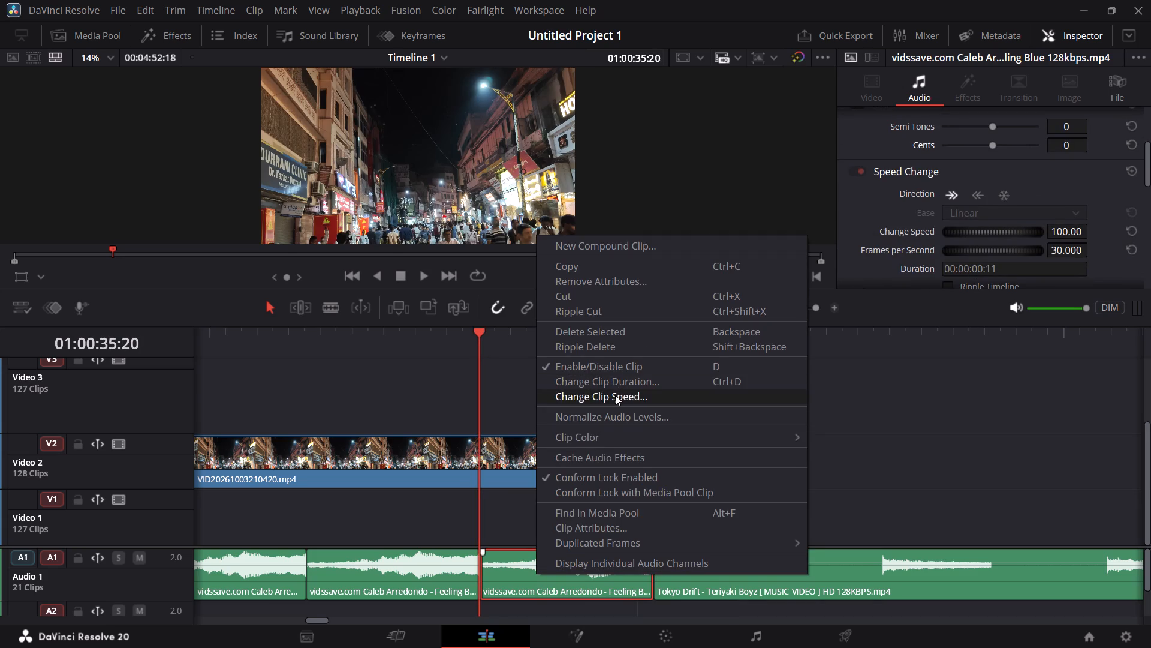
{"action": "left_click", "coordinate": [614, 395]}
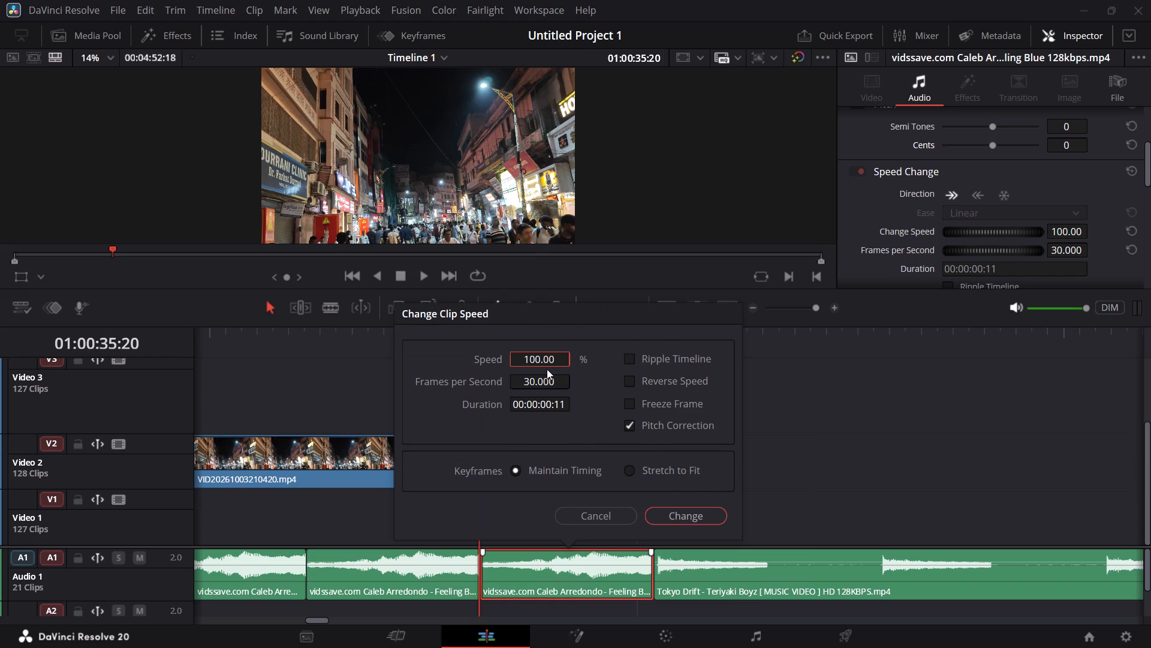
{"action": "double_click", "coordinate": [544, 362]}
{"action": "type", "text": "20"}
{"action": "key", "text": "0"}
{"action": "left_click", "coordinate": [693, 512]}
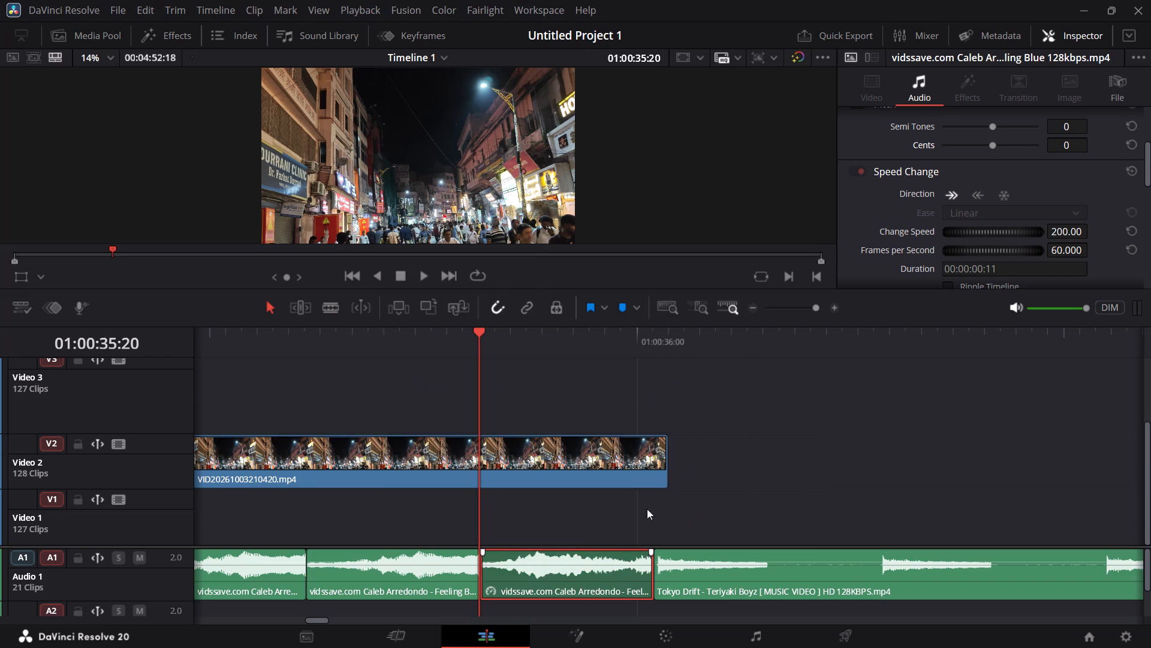
Replay the transition from the sped-up last short Feeling Blue clip into Tokyo Drift several times.
{"action": "left_click", "coordinate": [357, 347]}
{"action": "key", "text": "space"}
{"action": "key", "text": "space"}
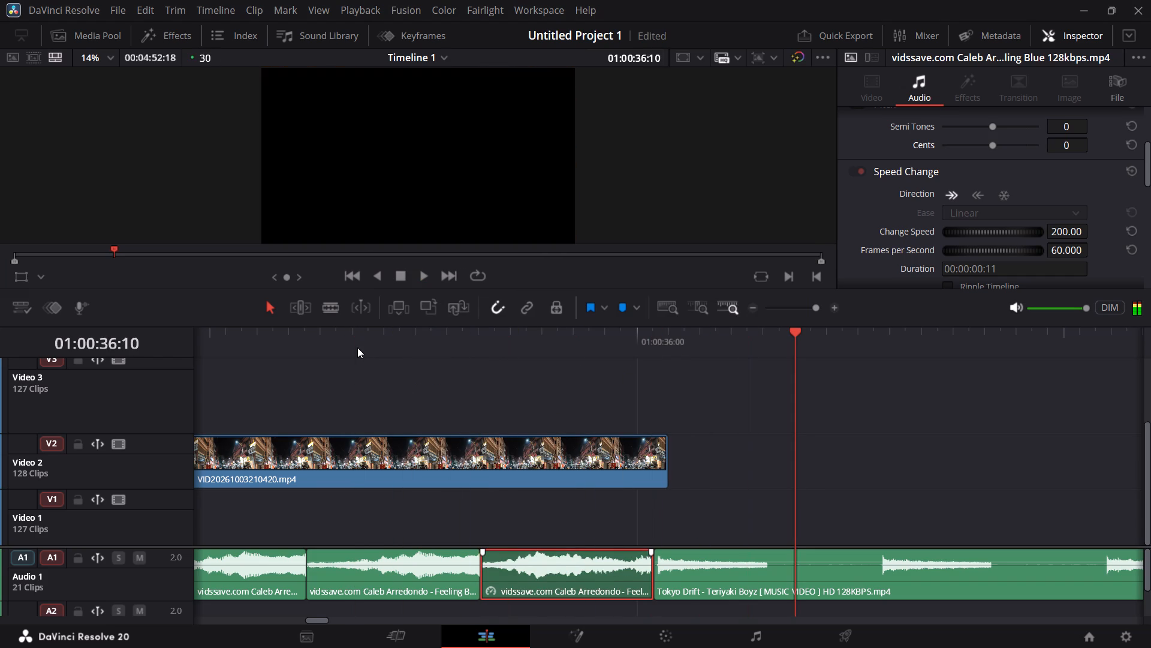
{"action": "left_click", "coordinate": [400, 343]}
{"action": "key", "text": "space"}
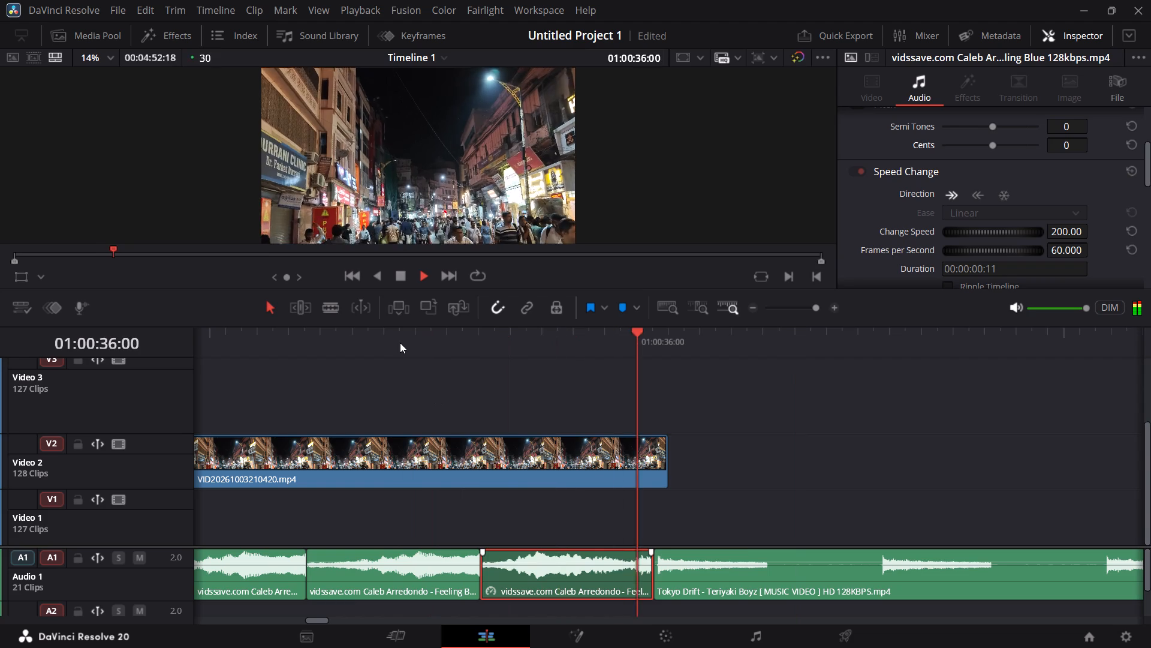
{"action": "key", "text": "space"}
{"action": "left_click", "coordinate": [415, 335]}
{"action": "key", "text": "space"}
{"action": "key", "text": "space"}
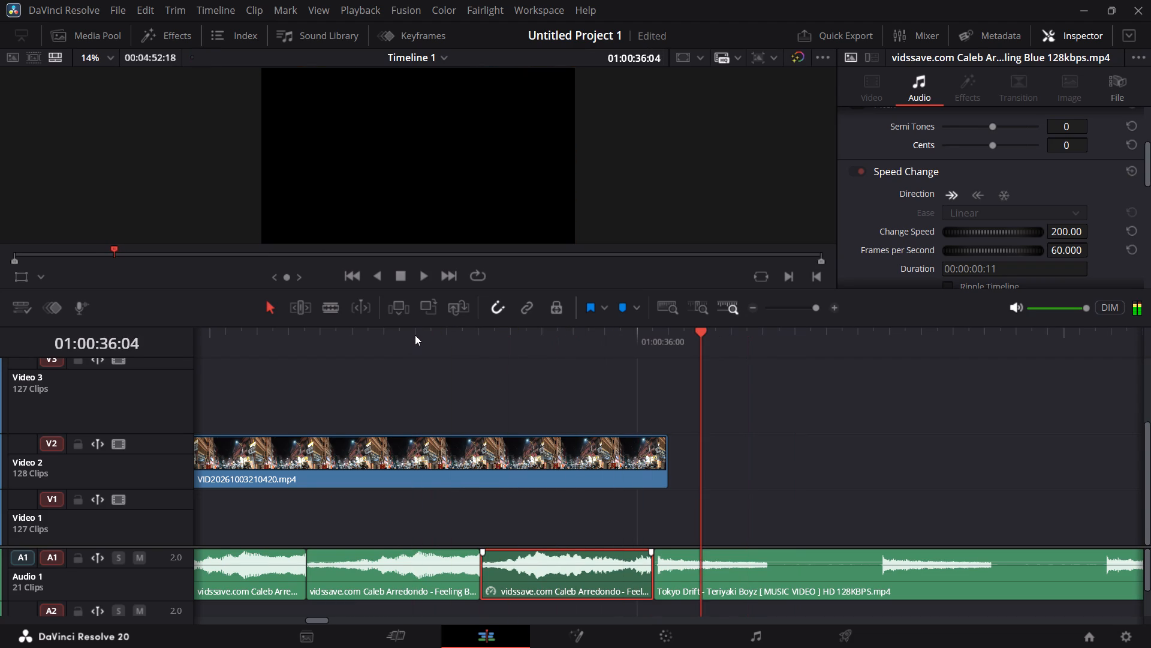
Undo the last Feeling Blue clip's speed change and reapply a 200% speed with keyframes set to Stretch to Fit.
{"action": "key", "text": "ctrl+z"}
{"action": "right_click", "coordinate": [595, 565]}
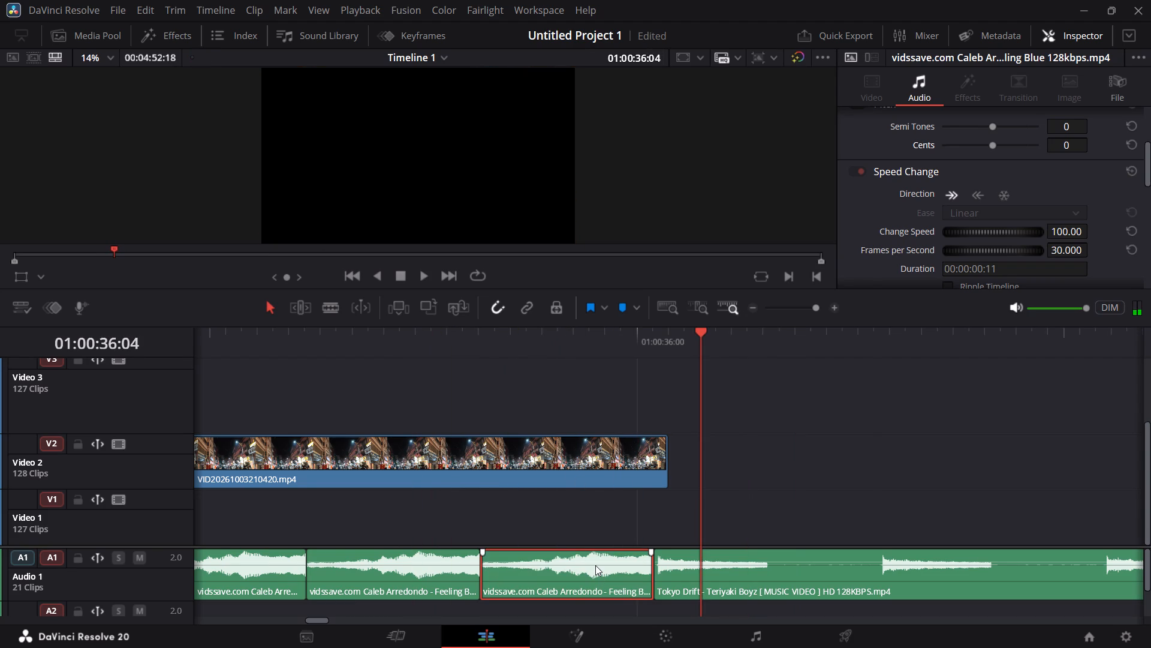
{"action": "left_click", "coordinate": [622, 383]}
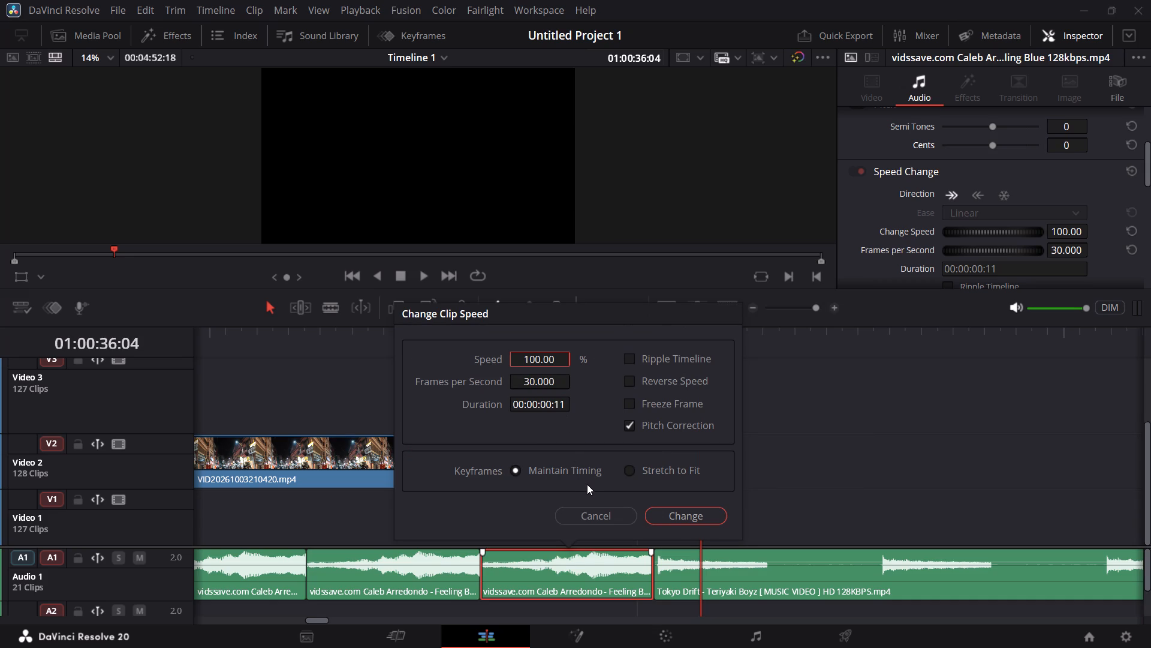
{"action": "left_click", "coordinate": [628, 472]}
{"action": "double_click", "coordinate": [560, 358]}
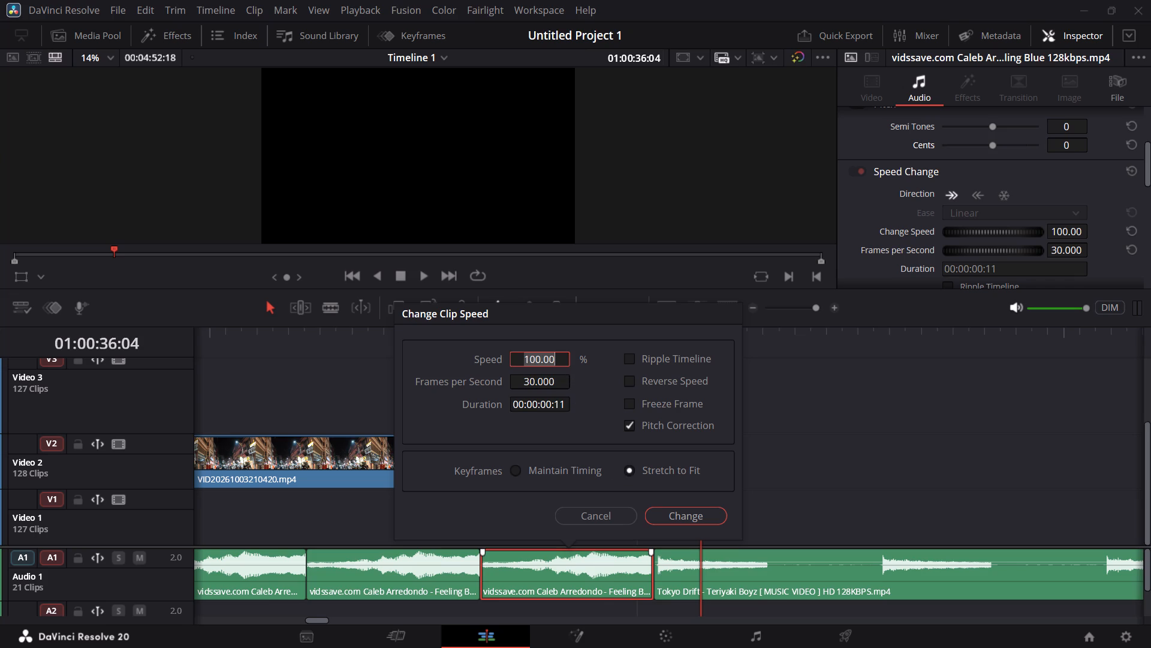
{"action": "type", "text": "200"}
{"action": "left_click", "coordinate": [676, 512]}
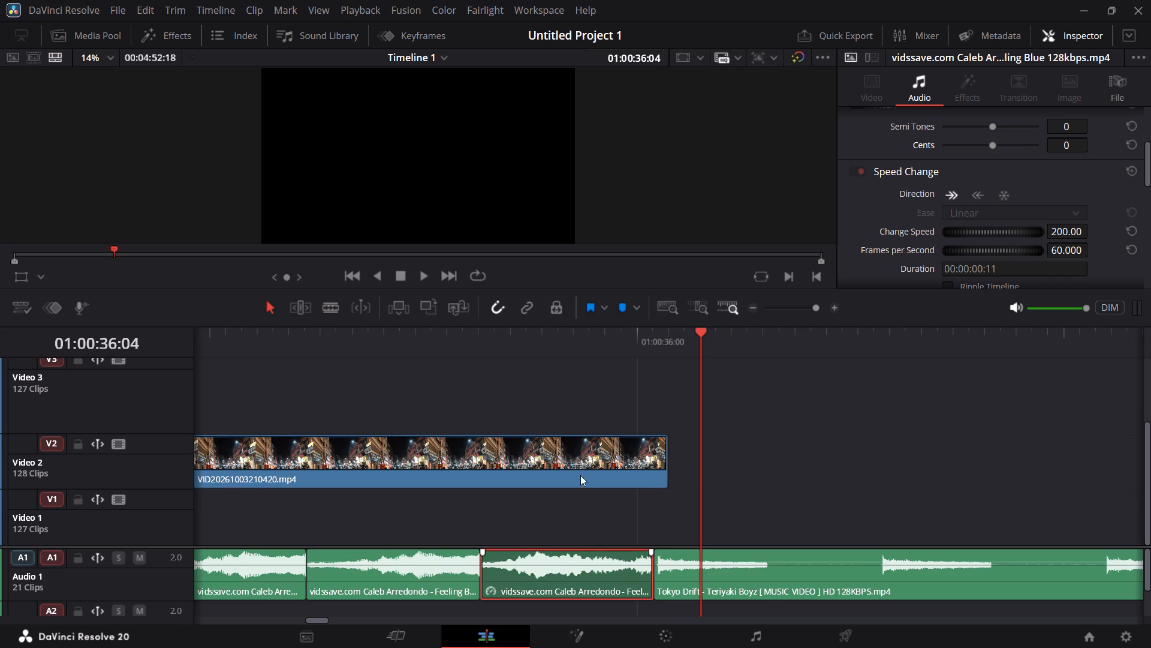
Replay the transition into Tokyo Drift repeatedly from 01:00:35:18 to check the reapplied speed change.
{"action": "left_click", "coordinate": [447, 340]}
{"action": "key", "text": "space"}
{"action": "key", "text": "space"}
{"action": "left_click", "coordinate": [447, 340]}
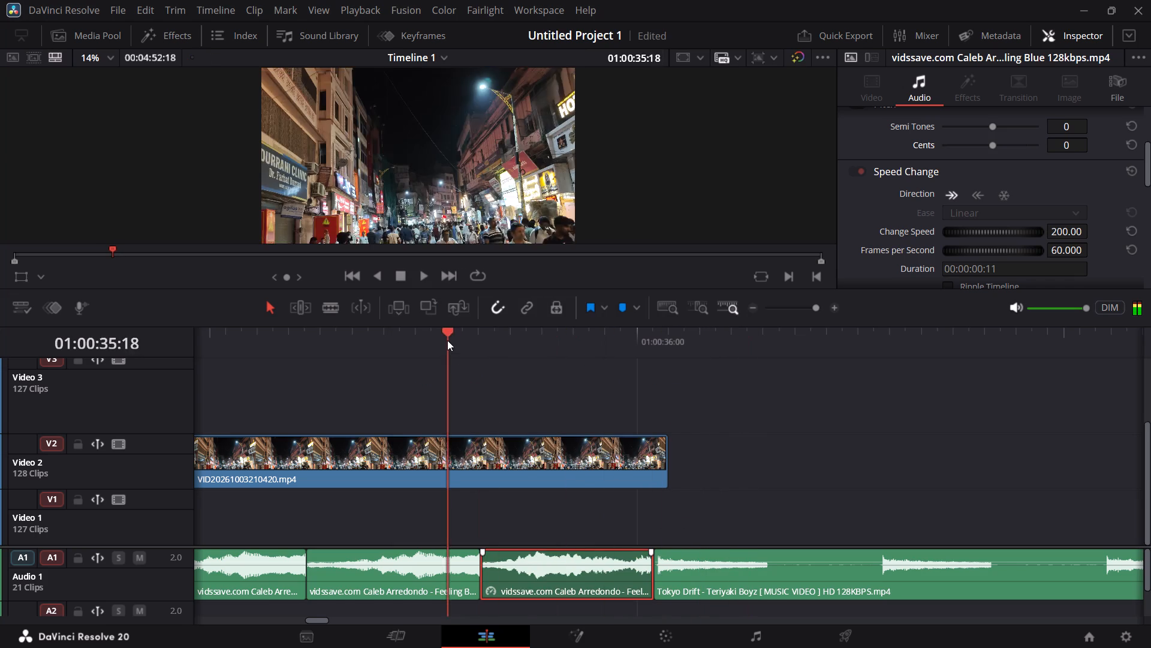
{"action": "key", "text": "space"}
{"action": "key", "text": "space"}
{"action": "left_click", "coordinate": [447, 340]}
{"action": "key", "text": "space"}
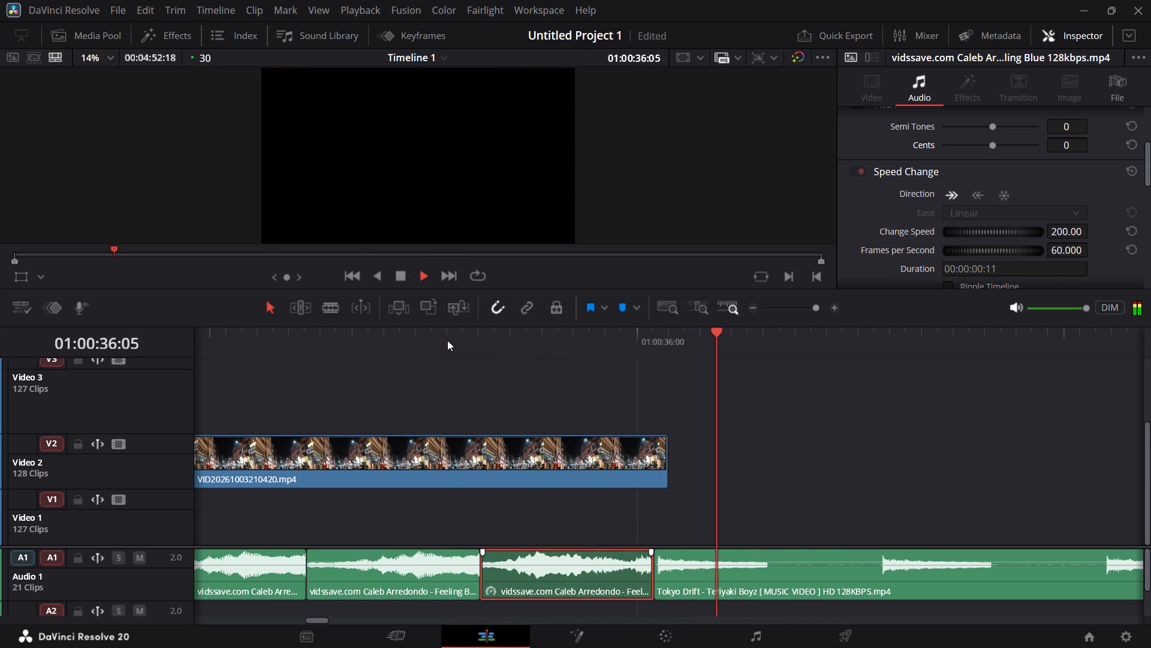
{"action": "key", "text": "space"}
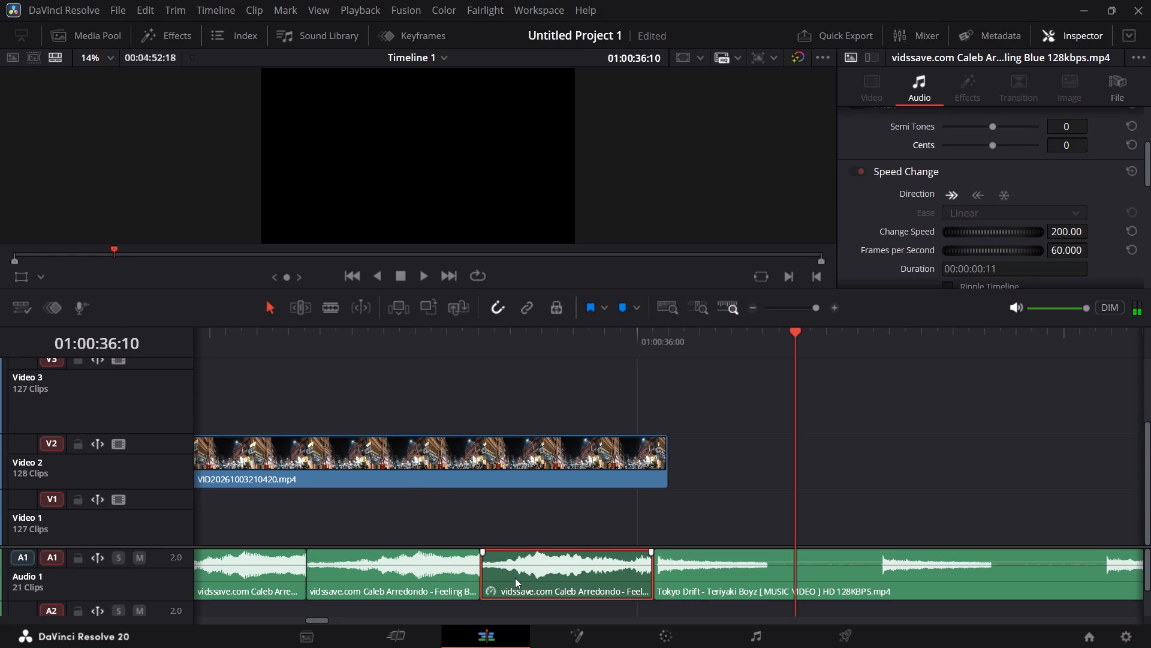
Change the clip speed of all the other short Feeling Blue clips to 200%, with keyframes set to Stretch to Fit.
{"action": "double_click", "coordinate": [754, 308]}
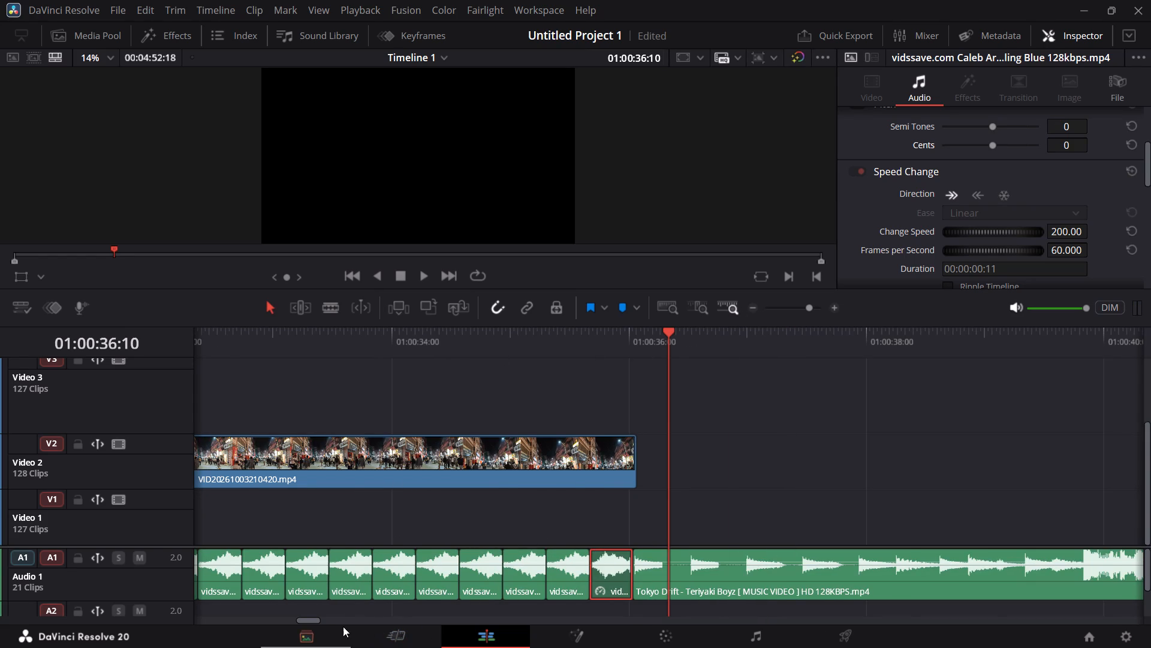
{"action": "left_click_drag", "start_coordinate": [303, 620], "coordinate": [290, 618]}
{"action": "left_click_drag", "start_coordinate": [336, 525], "coordinate": [1027, 558]}
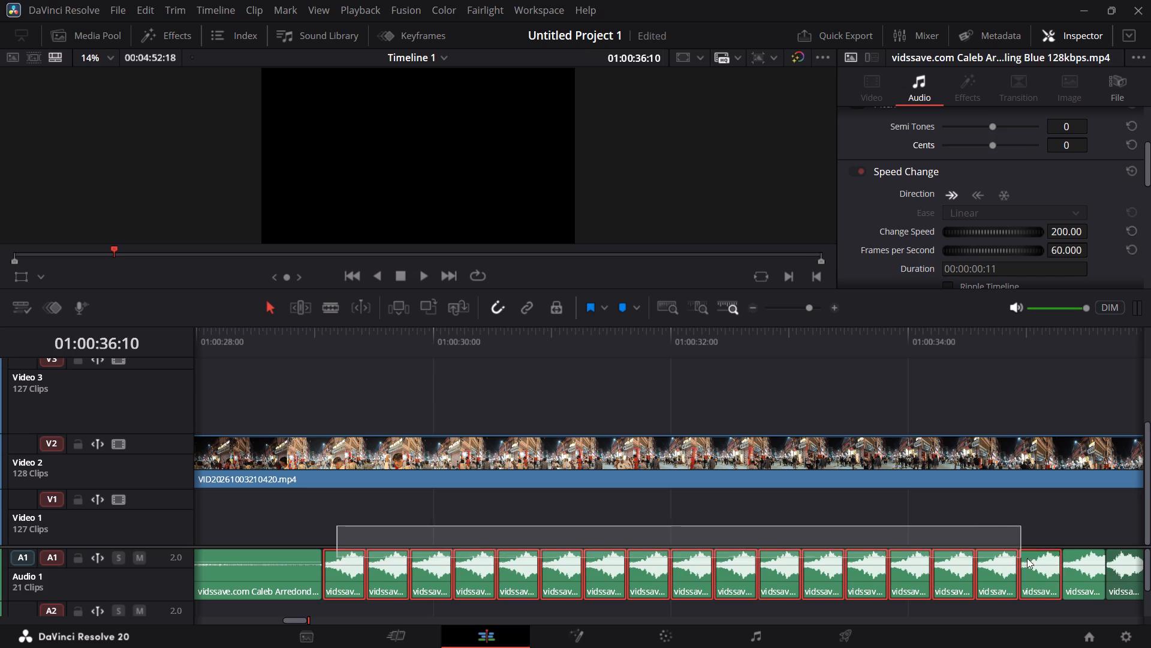
{"action": "left_click_drag", "start_coordinate": [1027, 558], "coordinate": [1072, 562]}
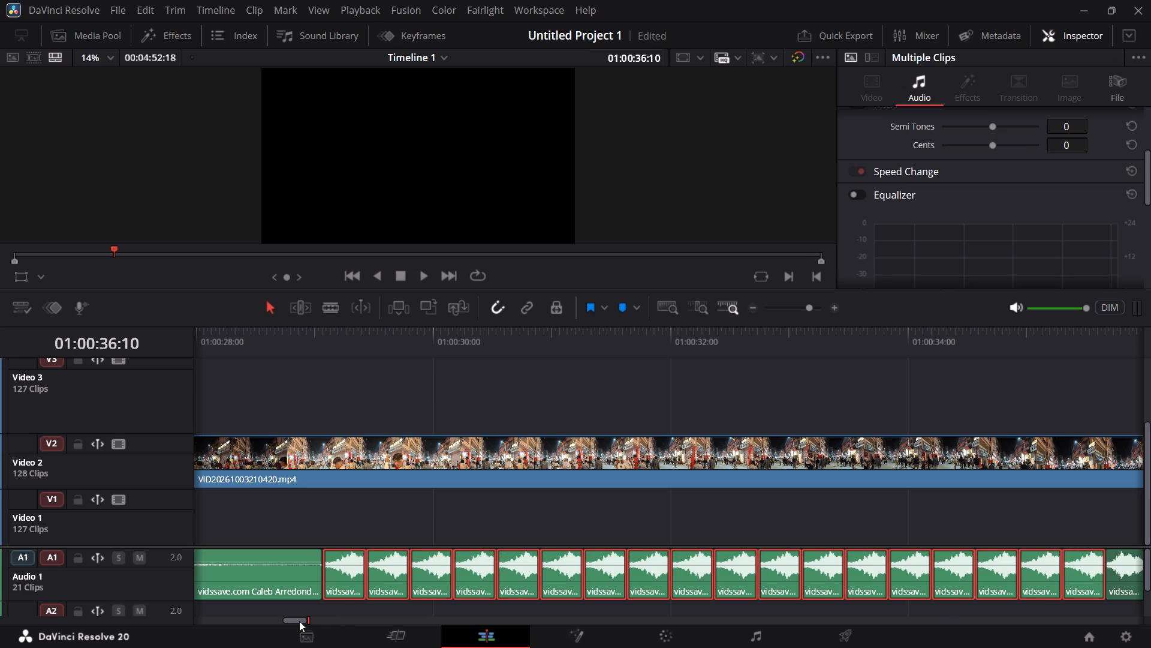
{"action": "left_click_drag", "start_coordinate": [299, 621], "coordinate": [306, 620]}
{"action": "right_click", "coordinate": [532, 563]}
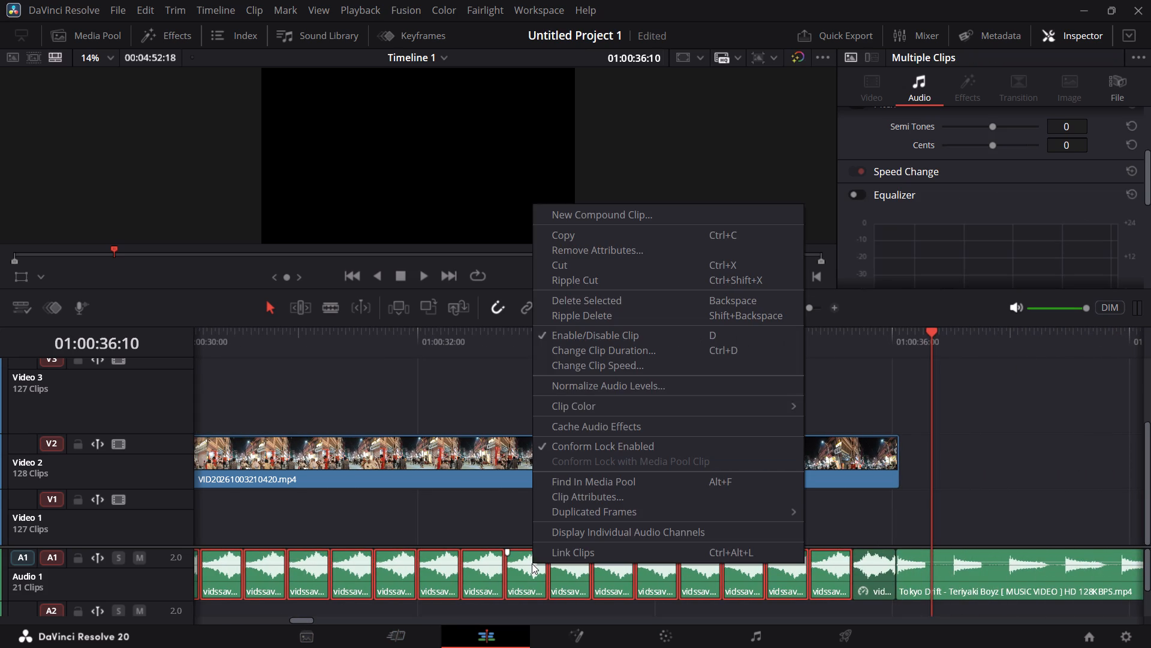
{"action": "left_click", "coordinate": [614, 362]}
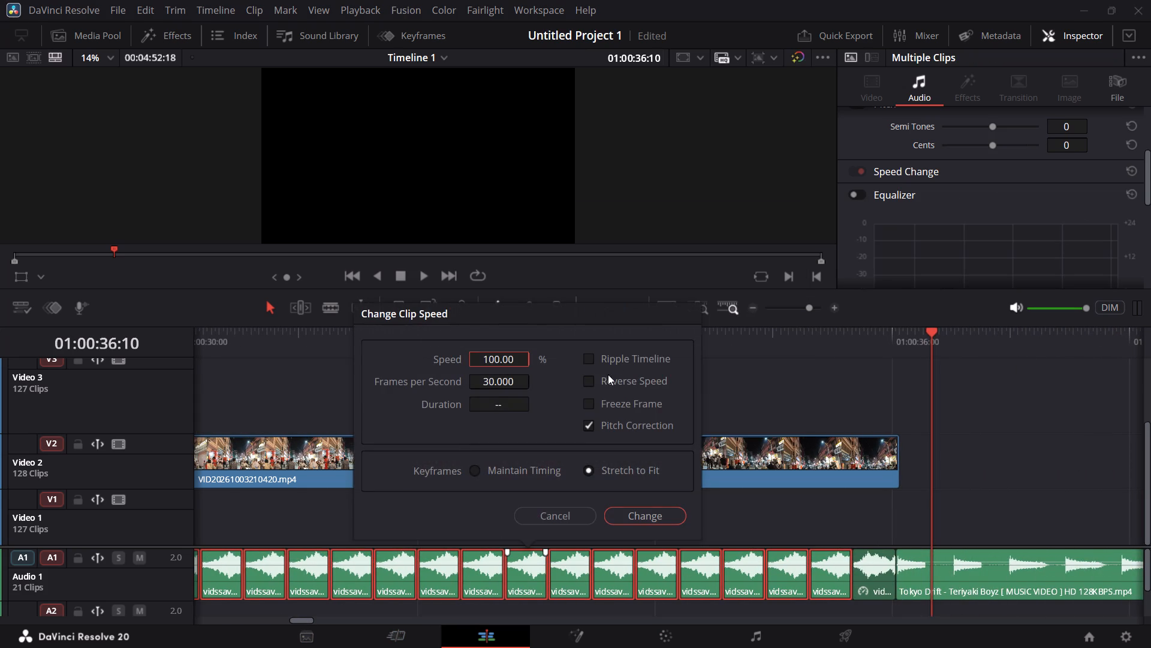
{"action": "double_click", "coordinate": [501, 363]}
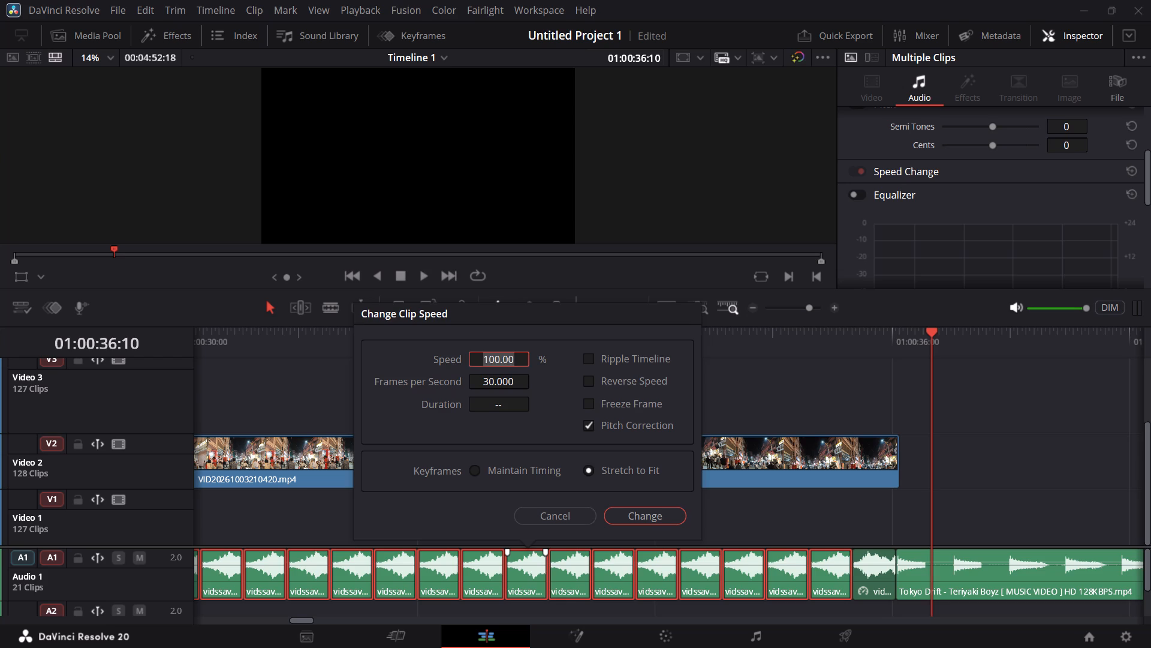
{"action": "type", "text": "200"}
{"action": "left_click", "coordinate": [629, 513]}
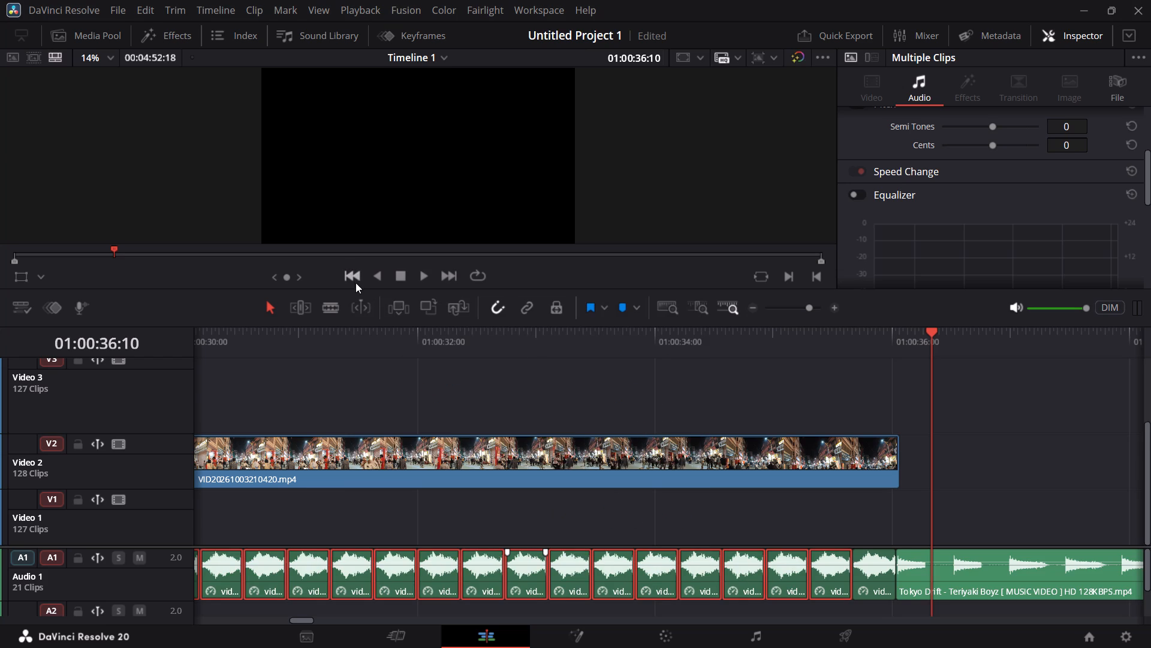
Play the short Feeling Blue clips from 01:00:29:02 through the transition into Tokyo Drift.
{"action": "left_click", "coordinate": [353, 281]}
{"action": "left_click", "coordinate": [353, 281]}
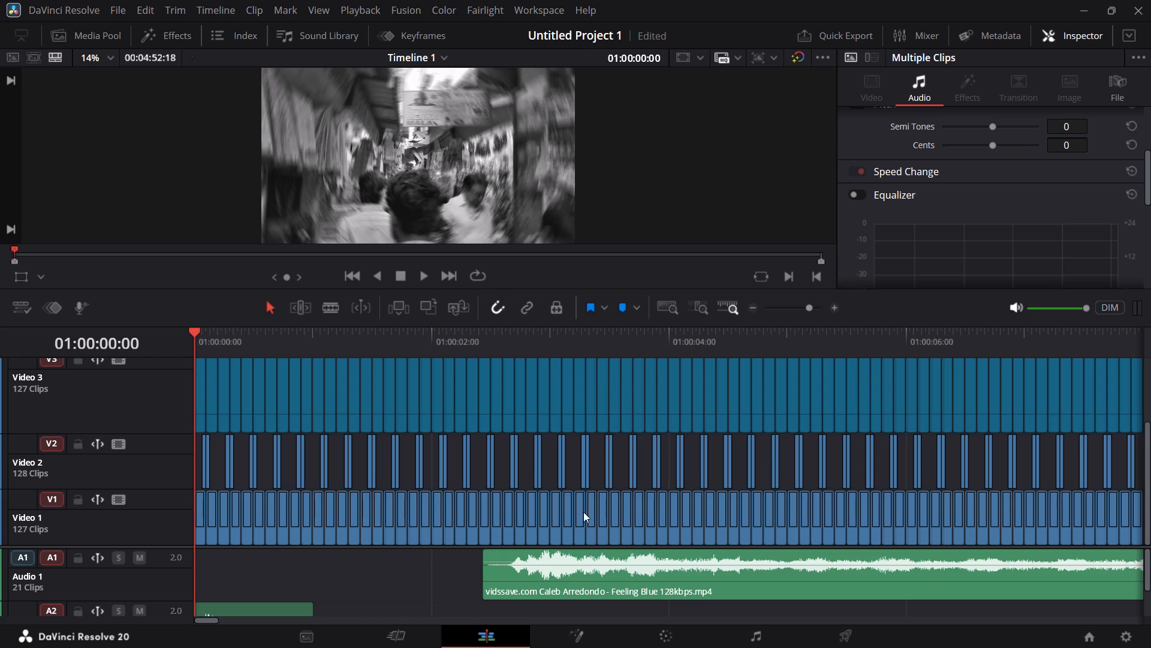
{"action": "left_click", "coordinate": [308, 622]}
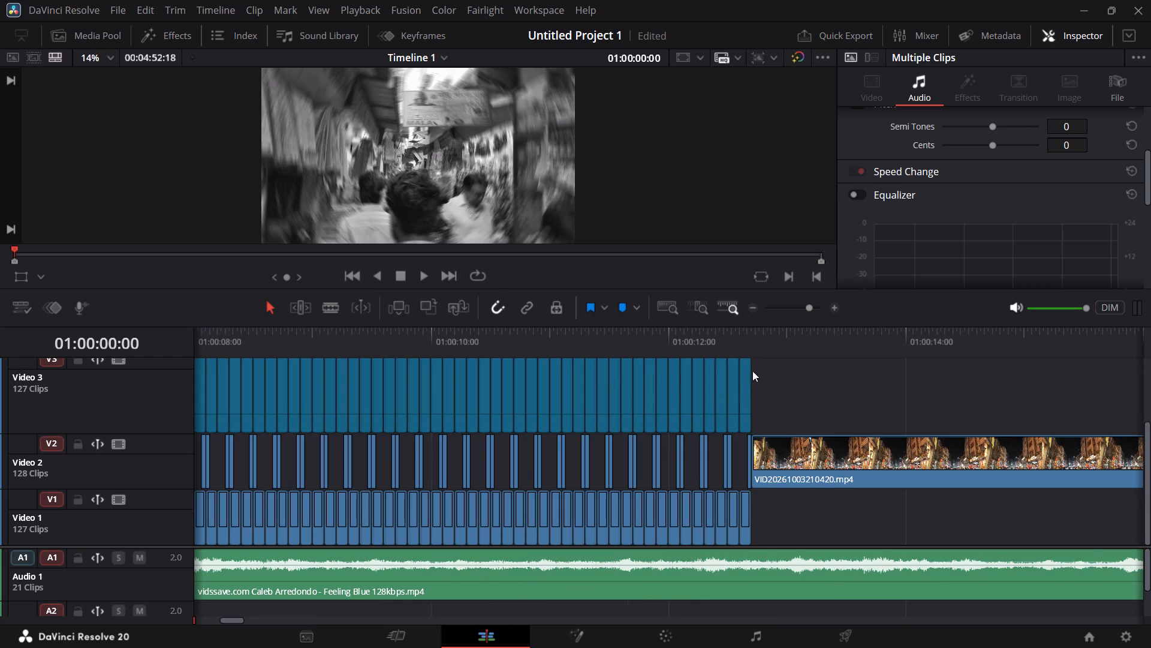
{"action": "left_click", "coordinate": [766, 350]}
{"action": "left_click", "coordinate": [452, 275]}
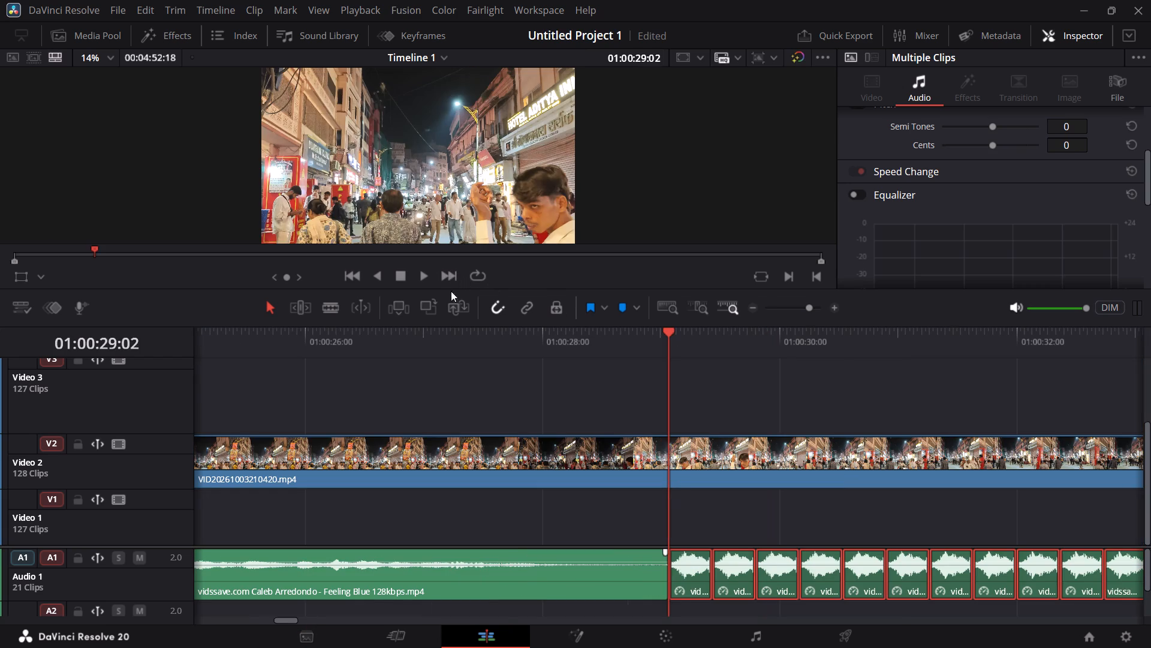
{"action": "key", "text": "space"}
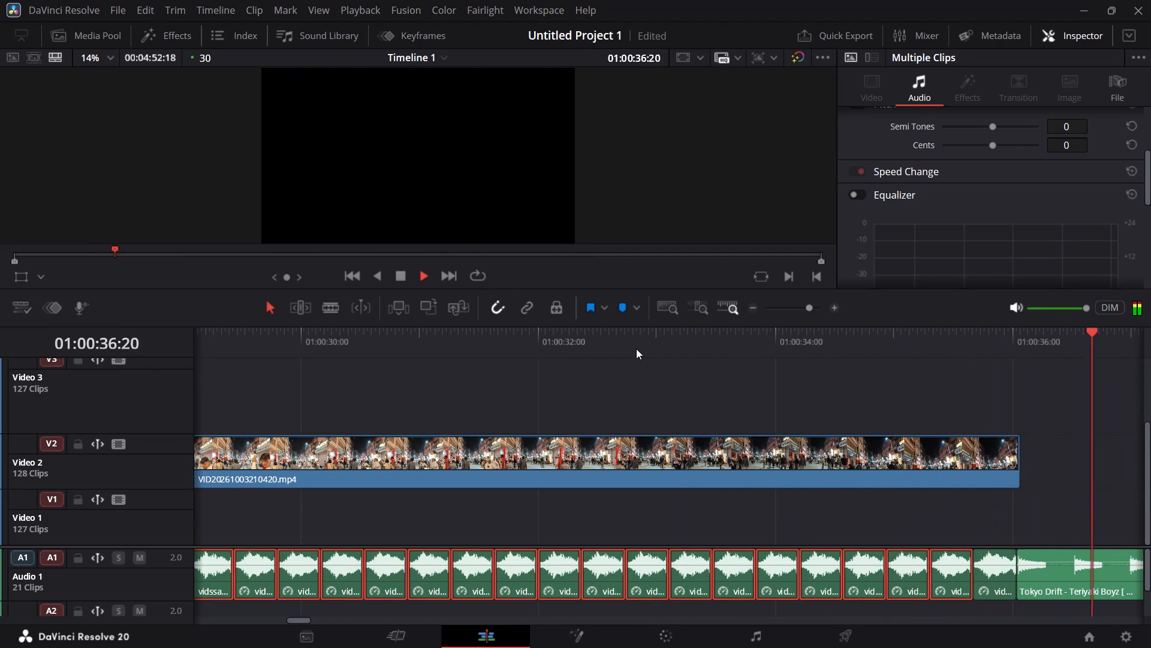
{"action": "key", "text": "space"}
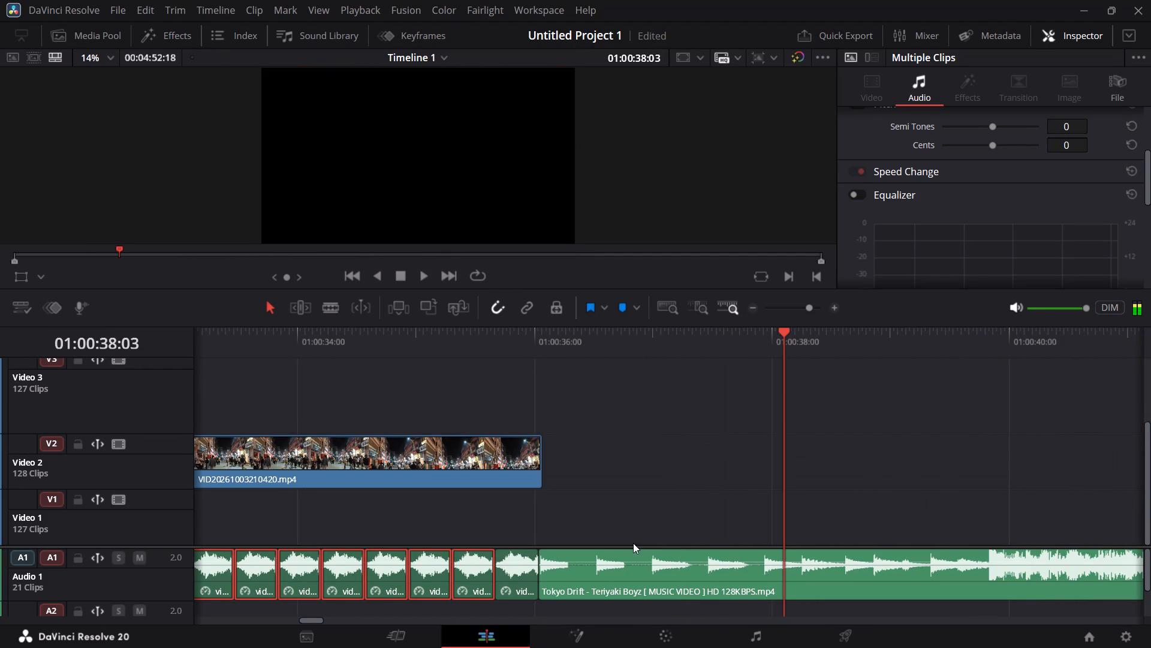
Split the Tokyo Drift audio clip on Audio 1 at 01:00:36:08 and 01:00:36:15.
{"action": "left_click", "coordinate": [565, 335]}
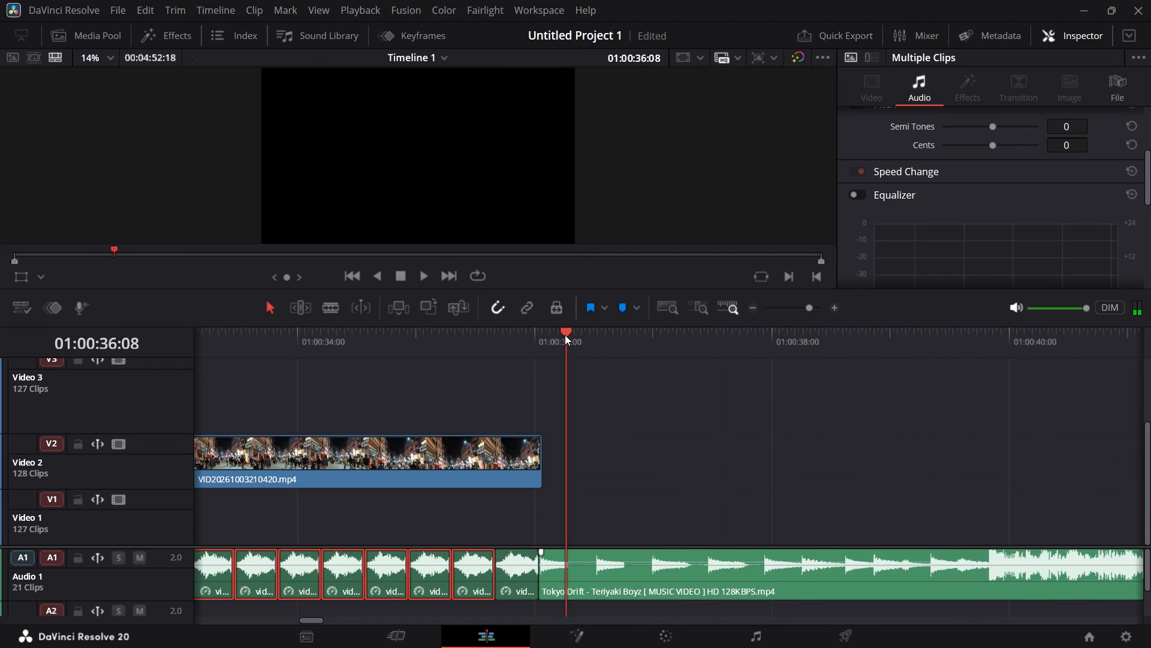
{"action": "left_click", "coordinate": [583, 565]}
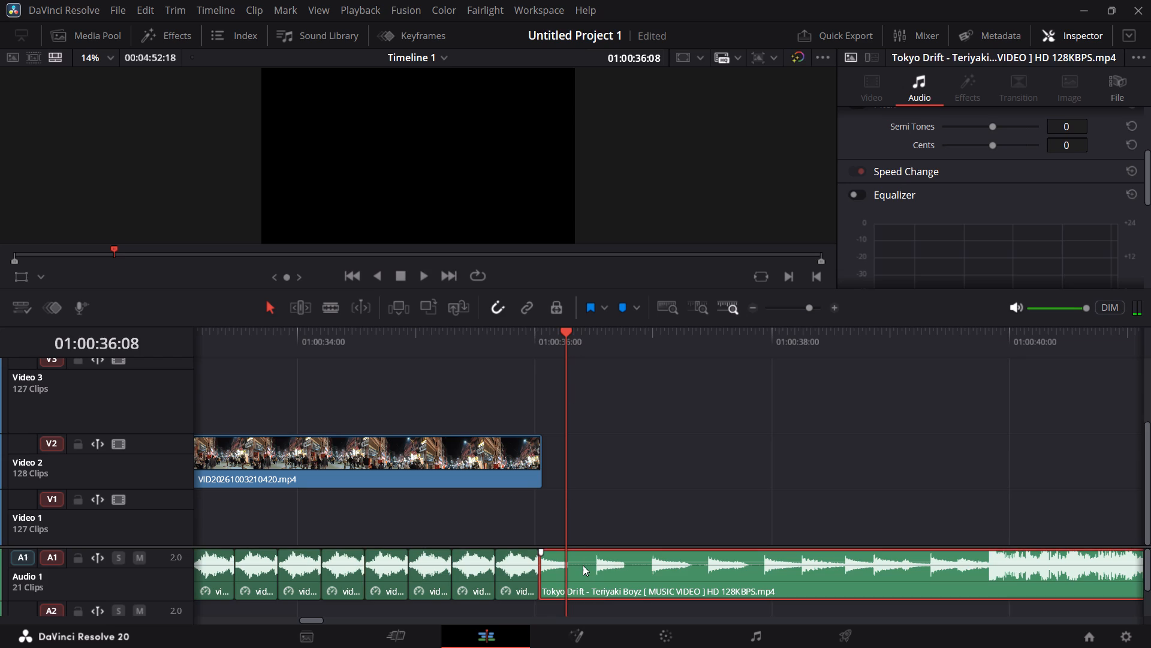
{"action": "key", "text": "ctrl+b"}
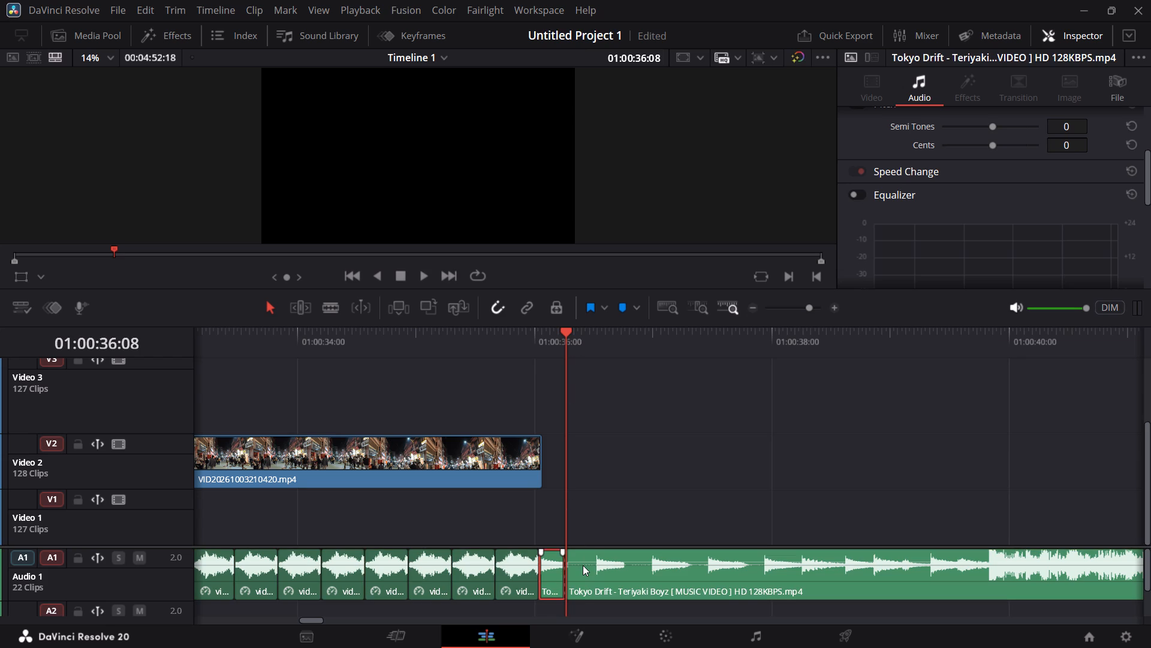
{"action": "key", "text": "Right"}
{"action": "key", "text": "Right"}
{"action": "key", "text": "Right"}
{"action": "key", "text": "Right"}
{"action": "key", "text": "Right"}
{"action": "key", "text": "Right"}
{"action": "key", "text": "Right"}
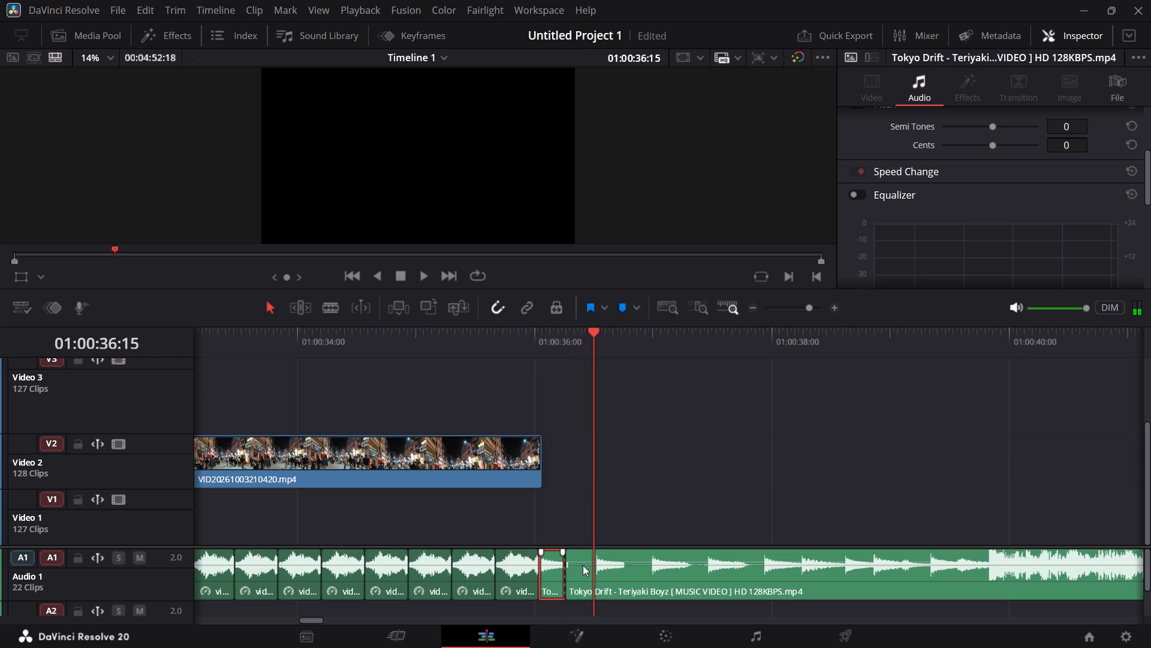
{"action": "key", "text": "ctrl+b"}
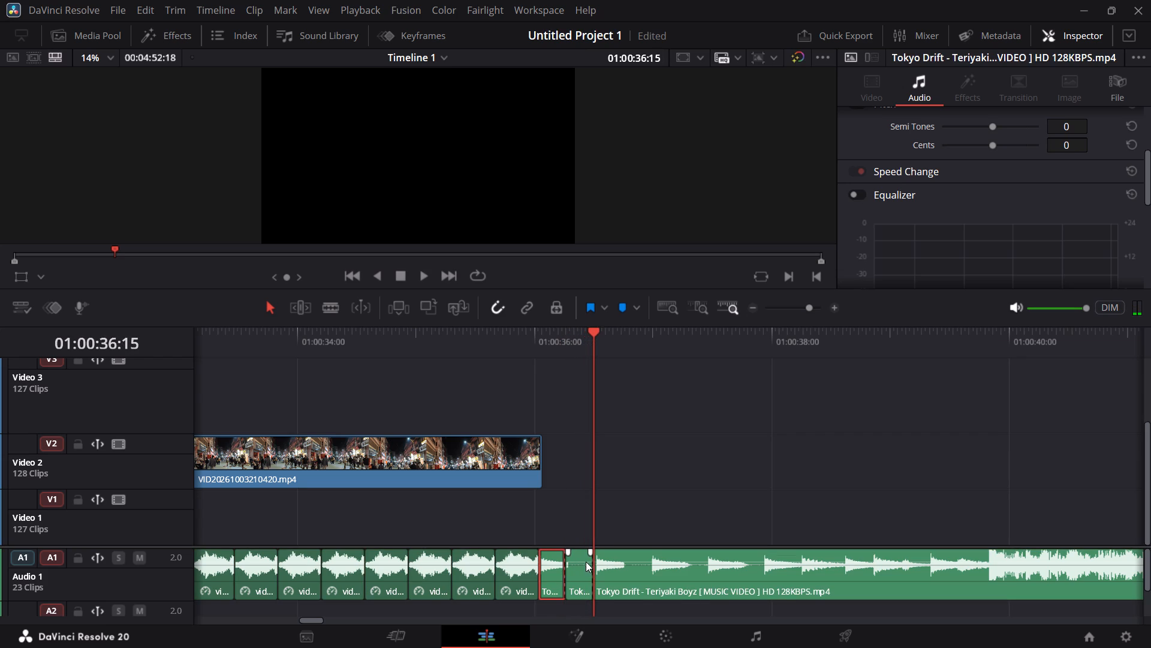
Delete the Tokyo Drift piece between 01:00:36:08 and 01:00:36:15 and close the gap it leaves.
{"action": "left_click", "coordinate": [585, 561]}
{"action": "key", "text": "BackSpace"}
{"action": "left_click", "coordinate": [585, 560]}
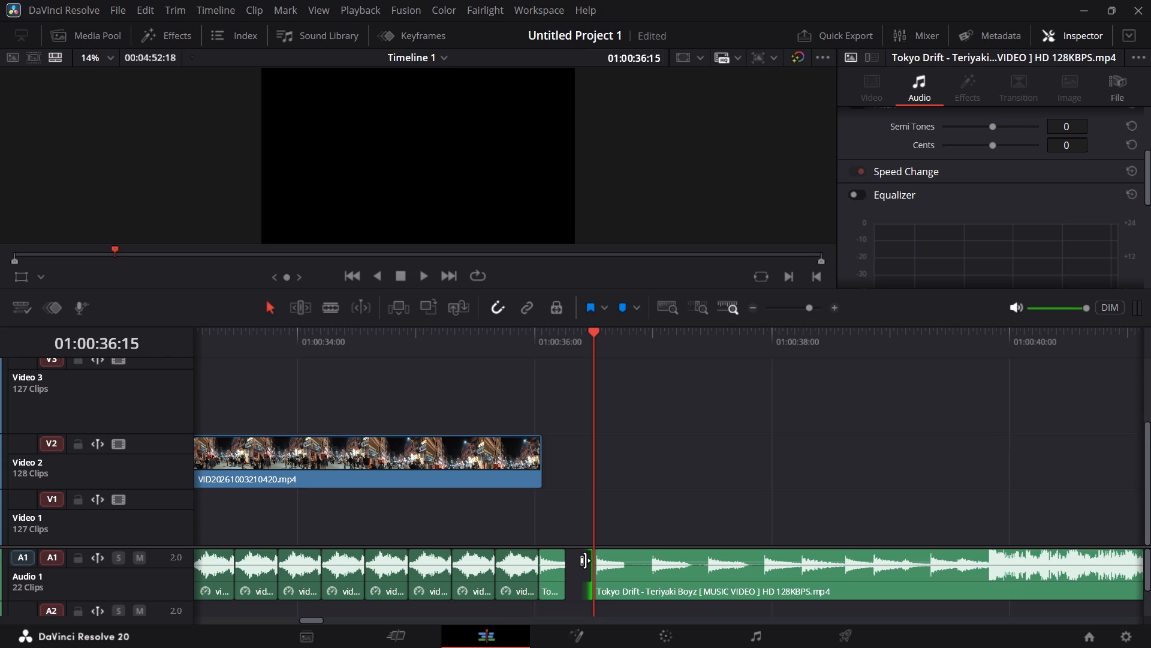
{"action": "left_click", "coordinate": [581, 561]}
{"action": "key", "text": "BackSpace"}
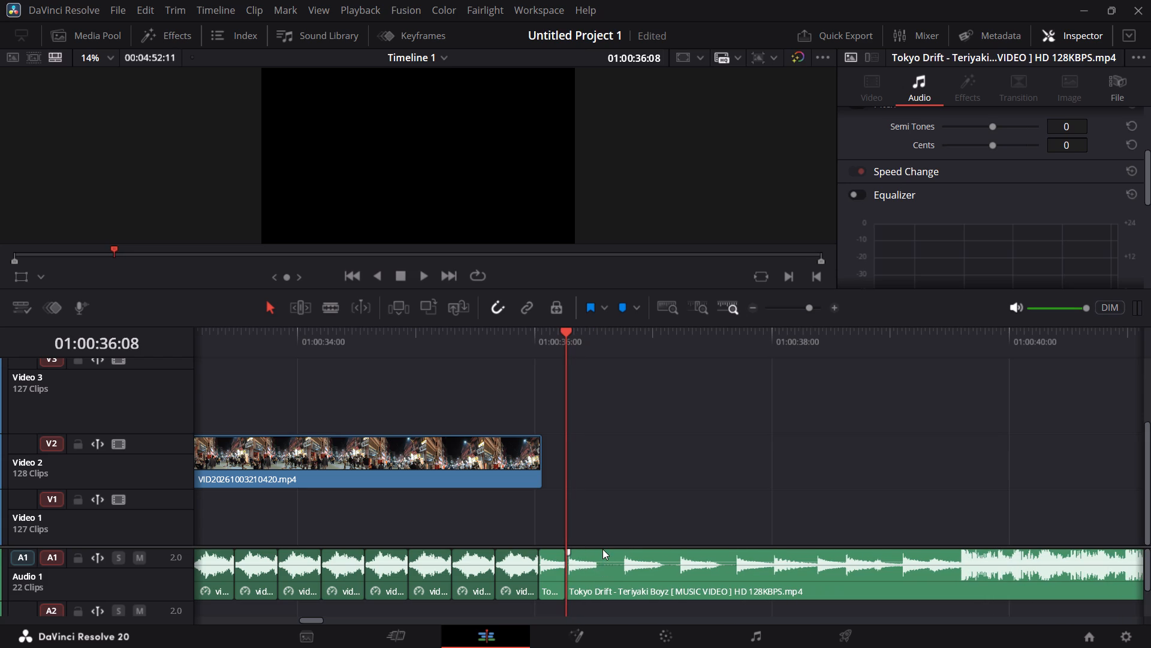
Split the remaining long Tokyo Drift clip at 01:00:36:16.
{"action": "key", "text": "Right"}
{"action": "key", "text": "Right"}
{"action": "key", "text": "Right"}
{"action": "key", "text": "Right"}
{"action": "key", "text": "Right"}
{"action": "key", "text": "Right"}
{"action": "key", "text": "Right"}
{"action": "key", "text": "Right"}
{"action": "key", "text": "Right"}
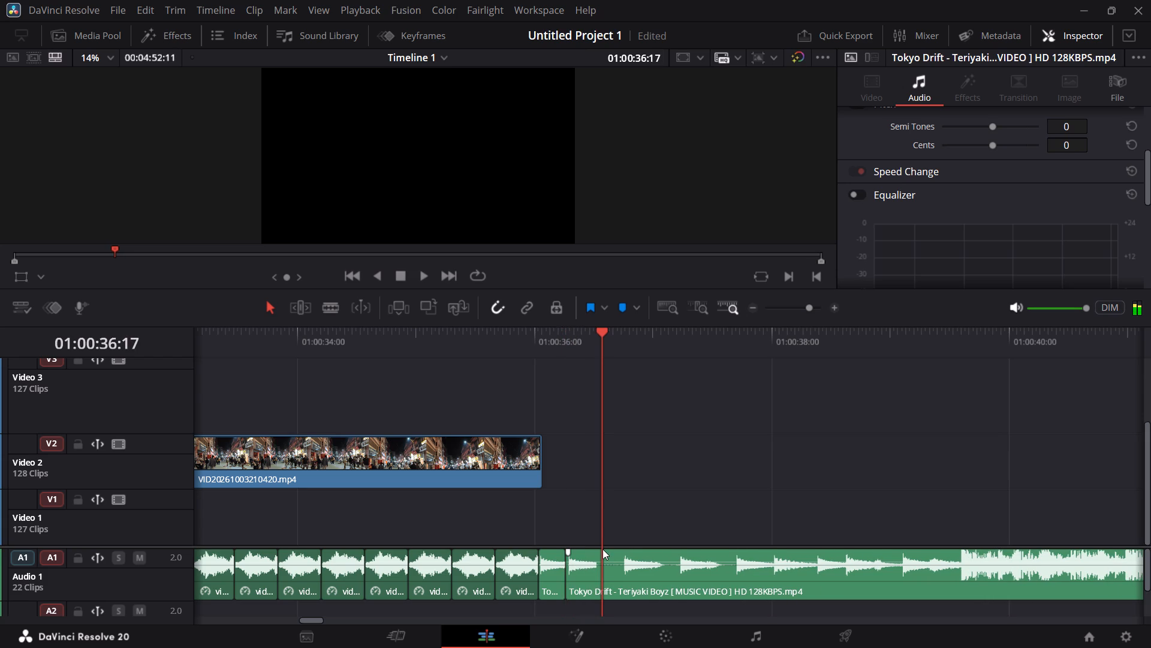
{"action": "key", "text": "Left"}
{"action": "left_click", "coordinate": [607, 580]}
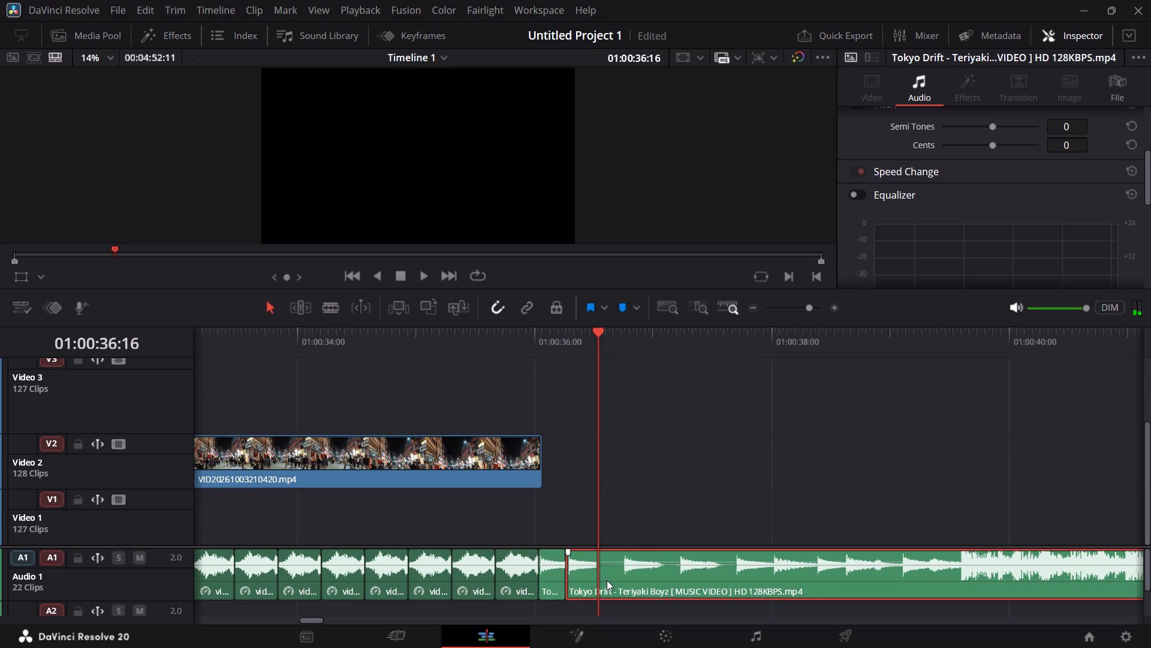
{"action": "key", "text": "ctrl+b"}
Split the long Tokyo Drift clip on Audio 1 at 01:00:36:22.
{"action": "key", "text": "Right"}
{"action": "key", "text": "Right"}
{"action": "key", "text": "Right"}
{"action": "key", "text": "Right"}
{"action": "key", "text": "Right"}
{"action": "key", "text": "Right"}
{"action": "key", "text": "Right"}
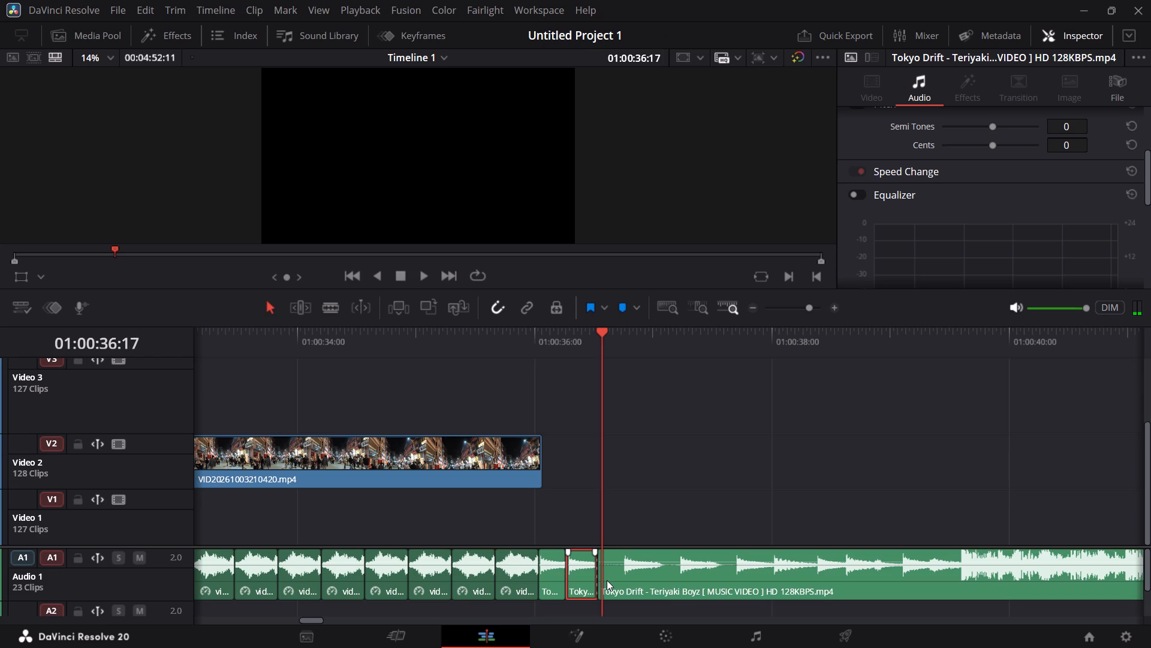
{"action": "key", "text": "Down"}
{"action": "key", "text": "Left"}
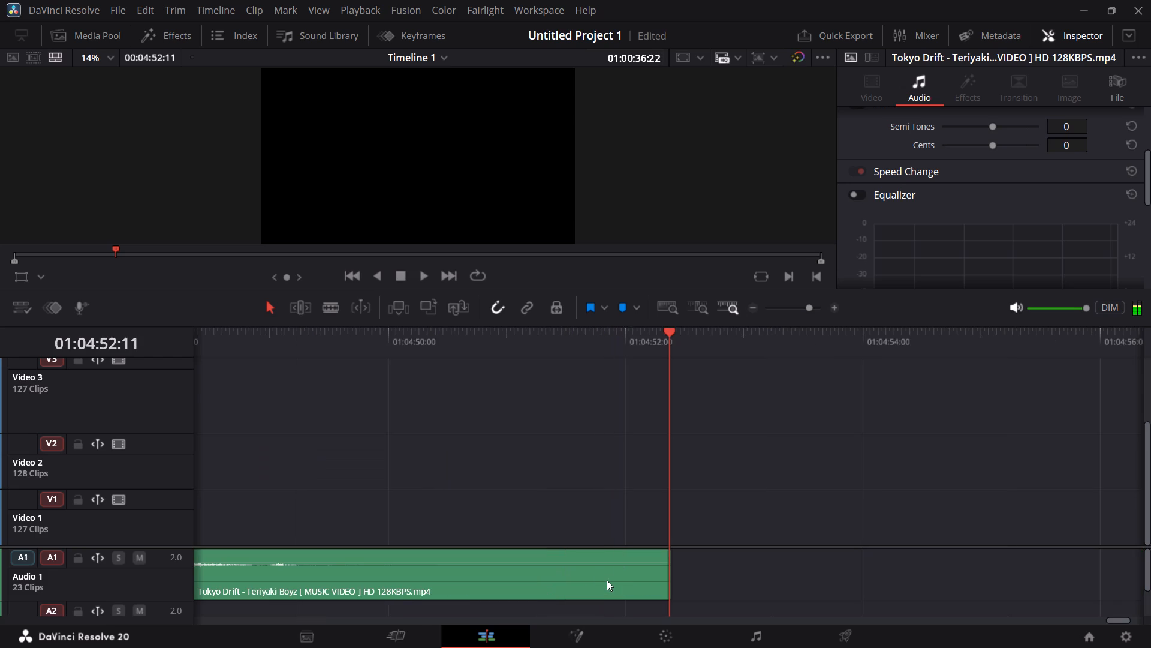
{"action": "key", "text": "Up"}
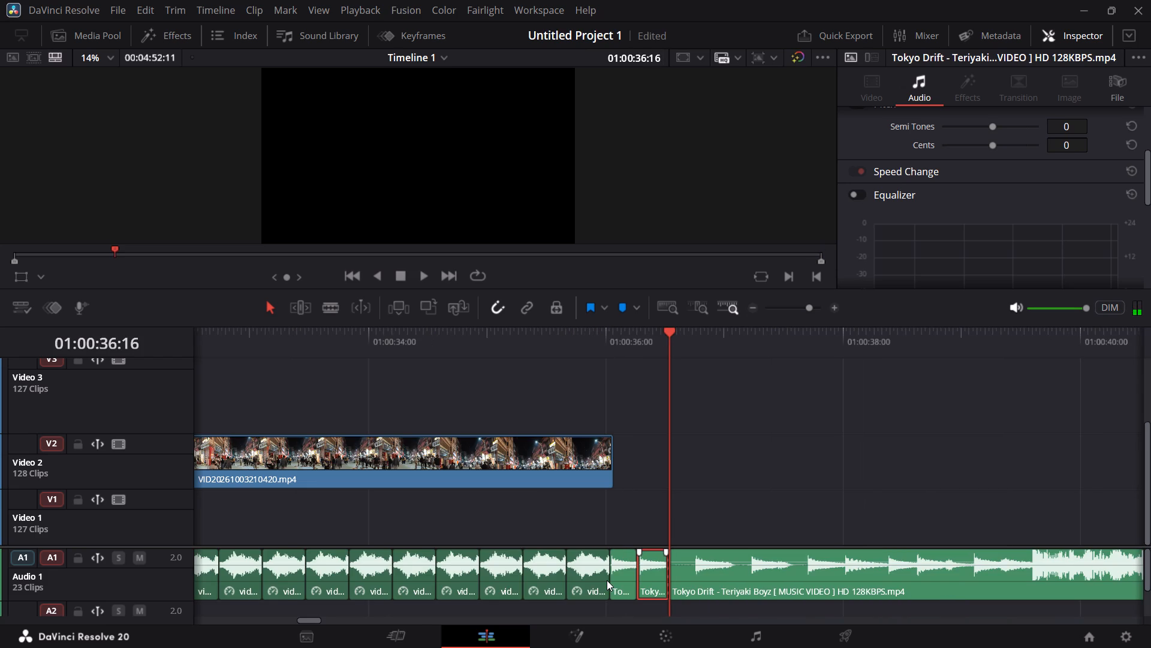
{"action": "key", "text": "Right"}
{"action": "key", "text": "Right"}
{"action": "key", "text": "Right"}
{"action": "key", "text": "Right"}
{"action": "key", "text": "Right"}
{"action": "key", "text": "Right"}
{"action": "key", "text": "Right"}
{"action": "key", "text": "Right"}
{"action": "key", "text": "Right"}
{"action": "key", "text": "Right"}
{"action": "key", "text": "Left"}
{"action": "key", "text": "Left"}
{"action": "key", "text": "Left"}
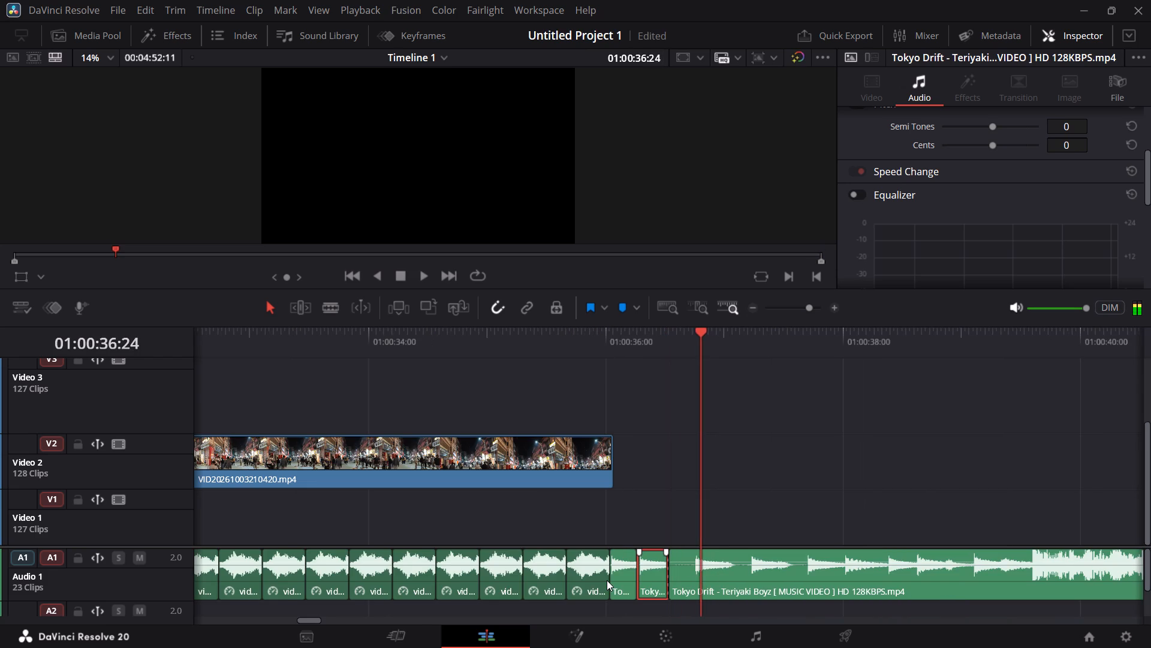
{"action": "key", "text": "Left"}
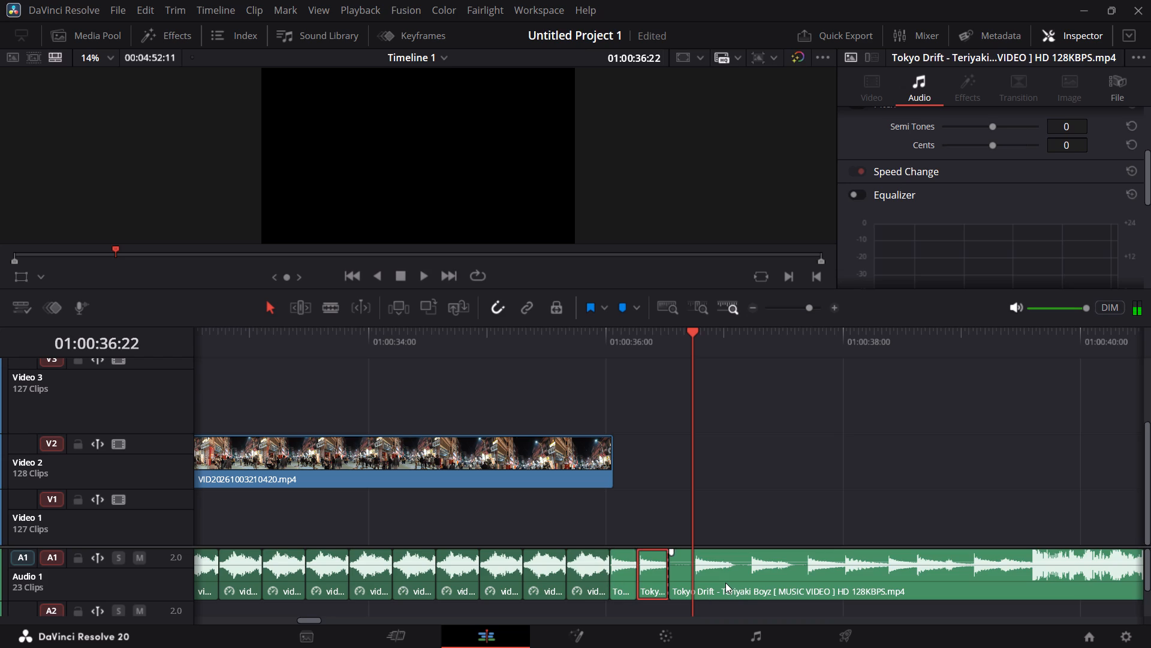
{"action": "left_click", "coordinate": [725, 583]}
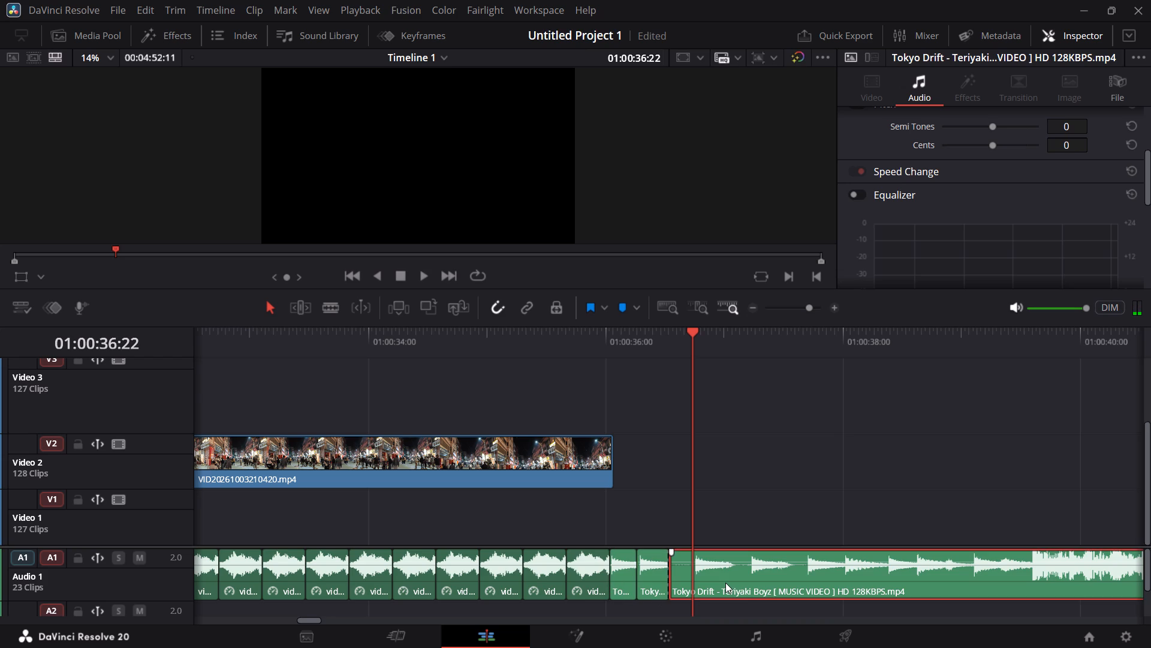
{"action": "key", "text": "ctrl+b"}
{"action": "left_click", "coordinate": [731, 509]}
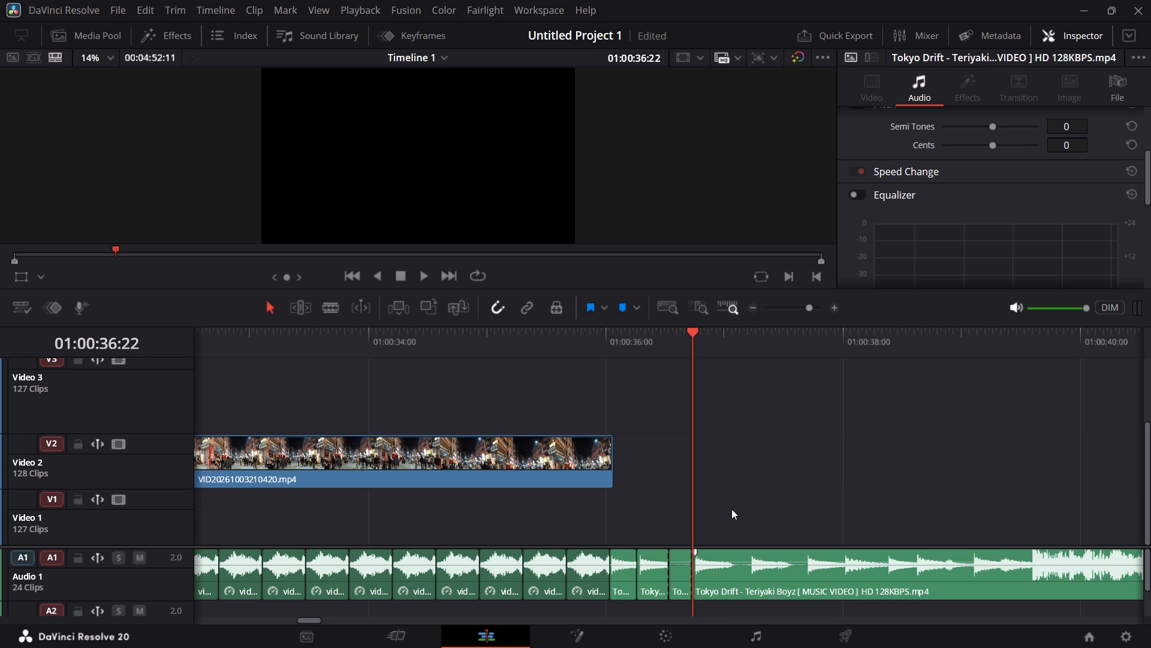
{"action": "left_click", "coordinate": [730, 479]}
Split the remaining long Tokyo Drift clip at 01:00:37:02 and 01:00:37:06.
{"action": "left_click", "coordinate": [724, 338]}
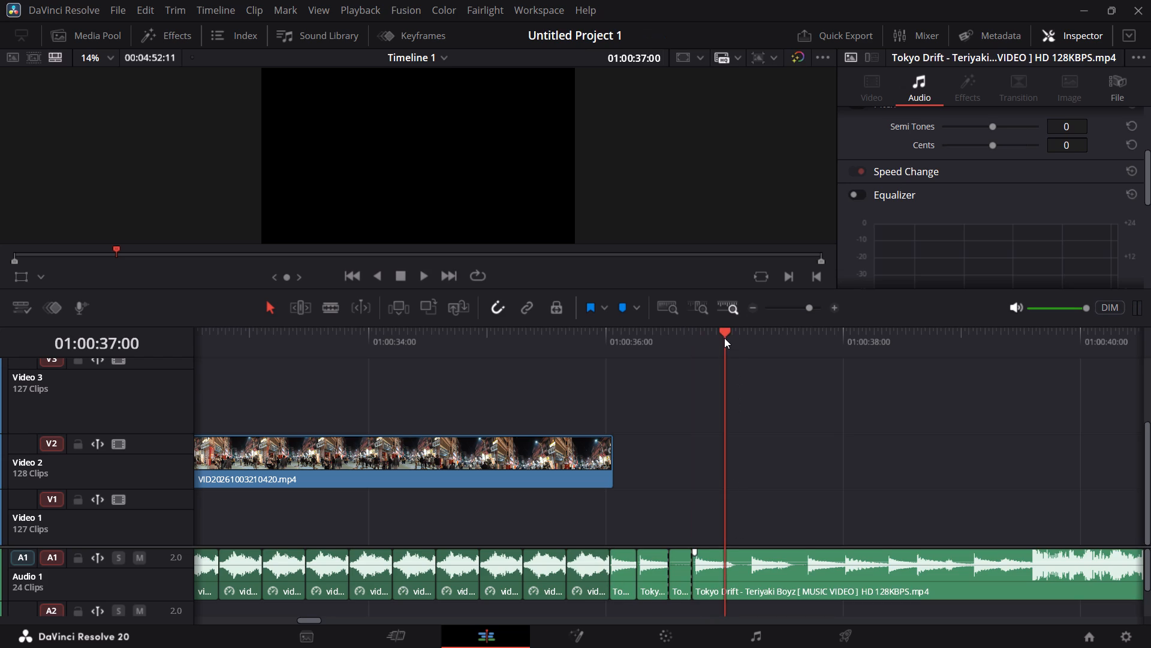
{"action": "key", "text": "Right"}
{"action": "key", "text": "Right"}
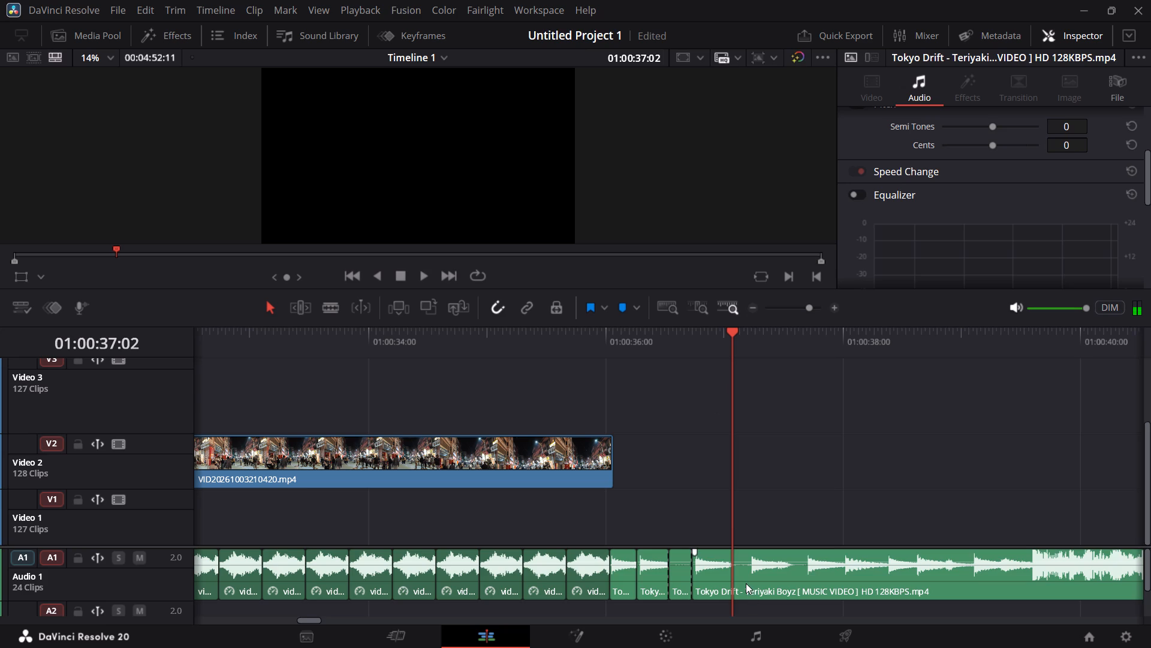
{"action": "left_click", "coordinate": [745, 583]}
{"action": "key", "text": "ctrl+b"}
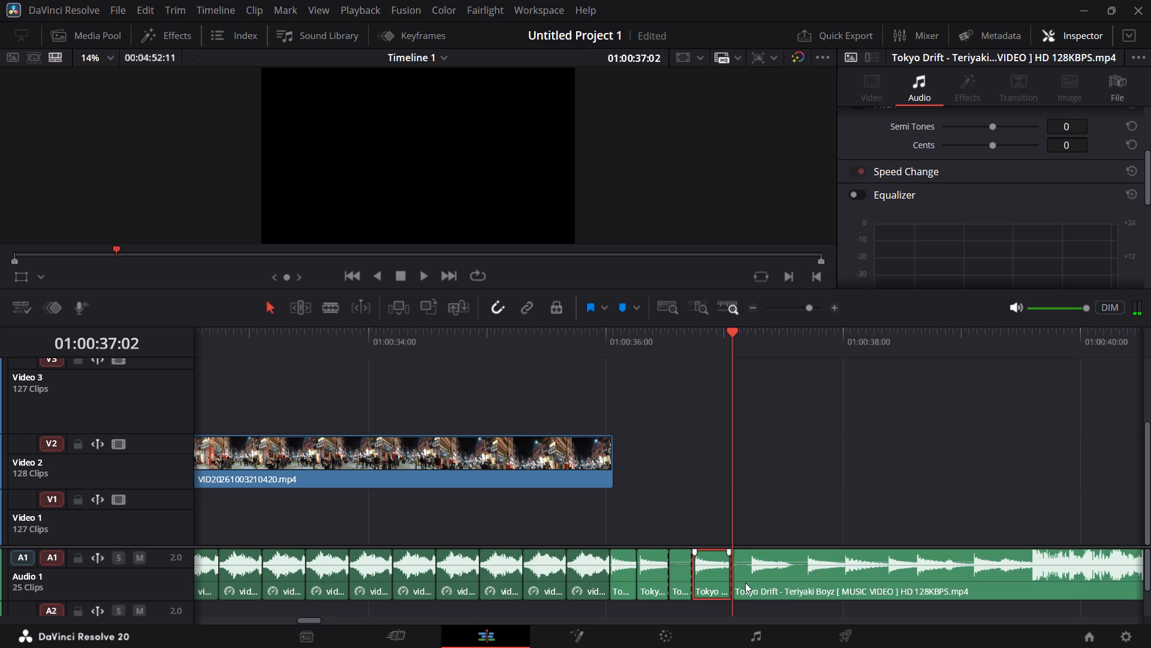
{"action": "left_click", "coordinate": [745, 335]}
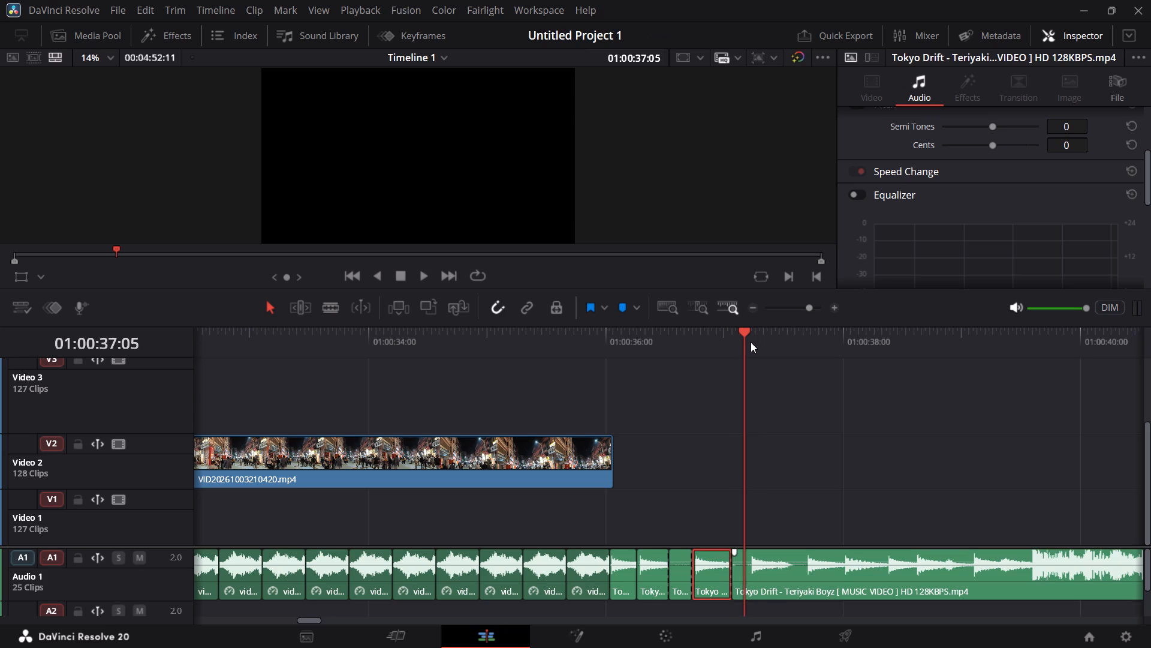
{"action": "key", "text": "Right"}
{"action": "key", "text": "Right"}
{"action": "key", "text": "Left"}
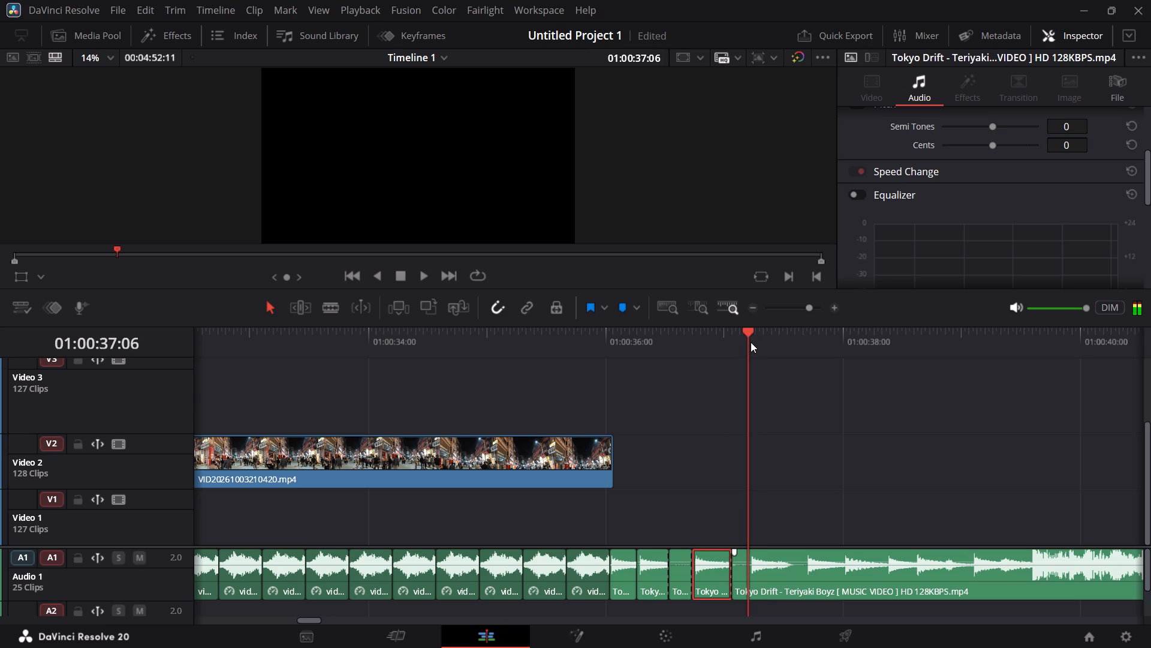
{"action": "key", "text": "ctrl+b"}
Split the remaining long Tokyo Drift clip at 01:00:37:17 and 01:00:37:21.
{"action": "key", "text": "Right"}
{"action": "key", "text": "Right"}
{"action": "key", "text": "Right"}
{"action": "key", "text": "Right"}
{"action": "key", "text": "Right"}
{"action": "key", "text": "Right"}
{"action": "key", "text": "Right"}
{"action": "key", "text": "Right"}
{"action": "key", "text": "Right"}
{"action": "key", "text": "Right"}
{"action": "key", "text": "Right"}
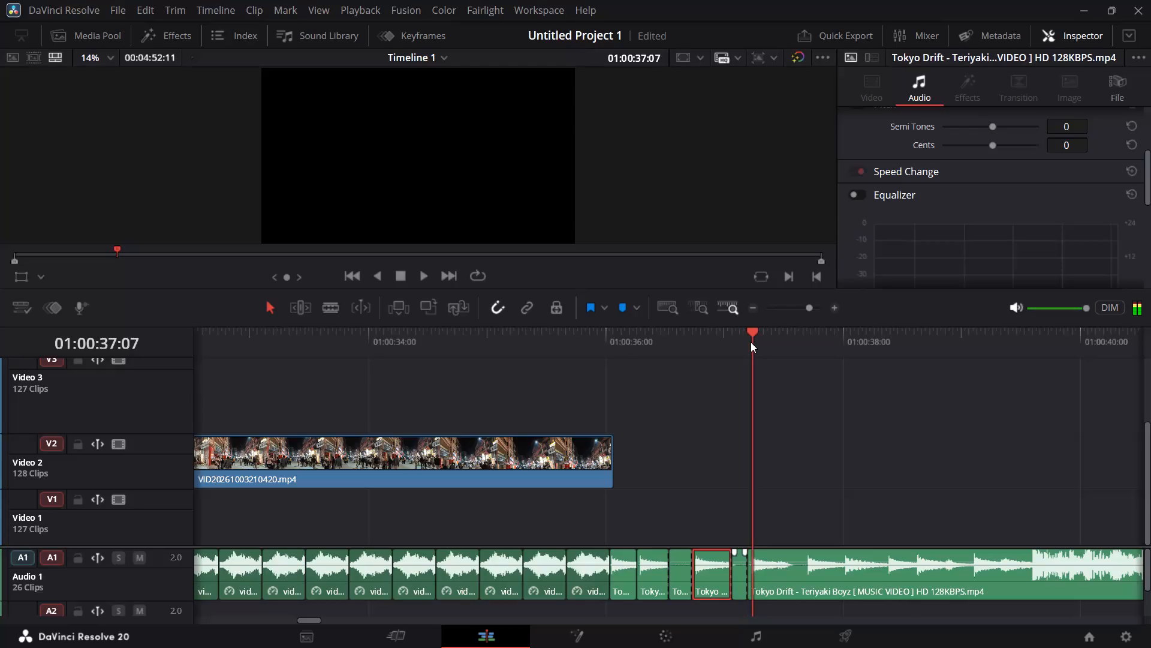
{"action": "key", "text": "ctrl+b"}
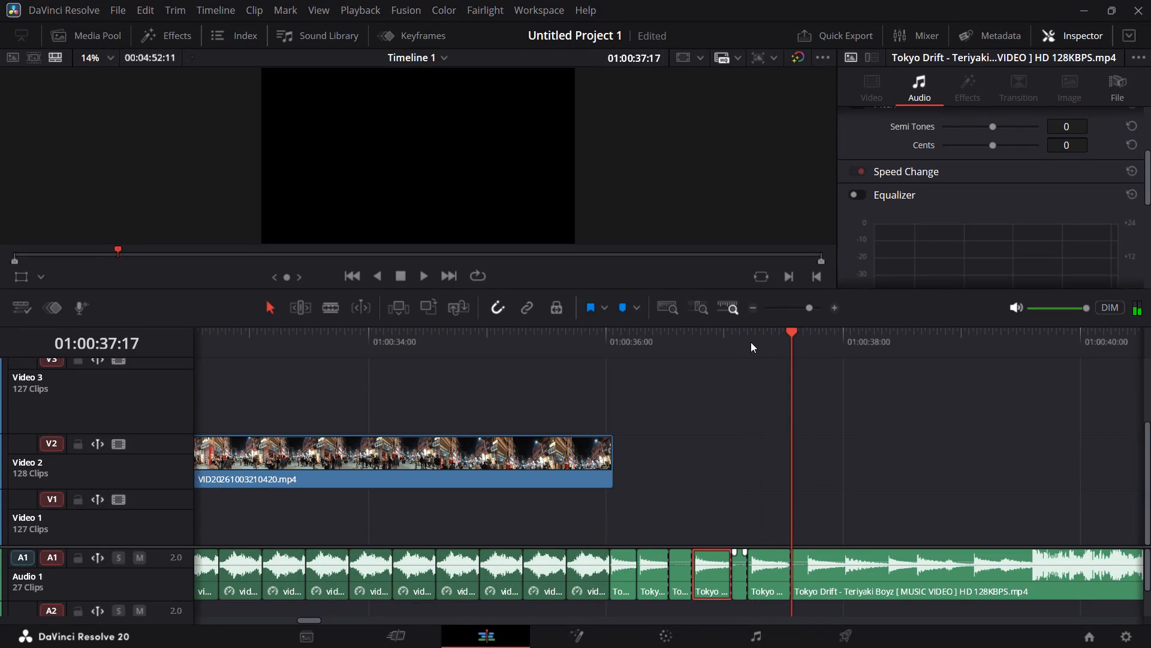
{"action": "key", "text": "Right"}
{"action": "key", "text": "Right"}
{"action": "key", "text": "Right"}
{"action": "key", "text": "Right"}
{"action": "key", "text": "ctrl+b"}
{"action": "key", "text": "ctrl+v"}
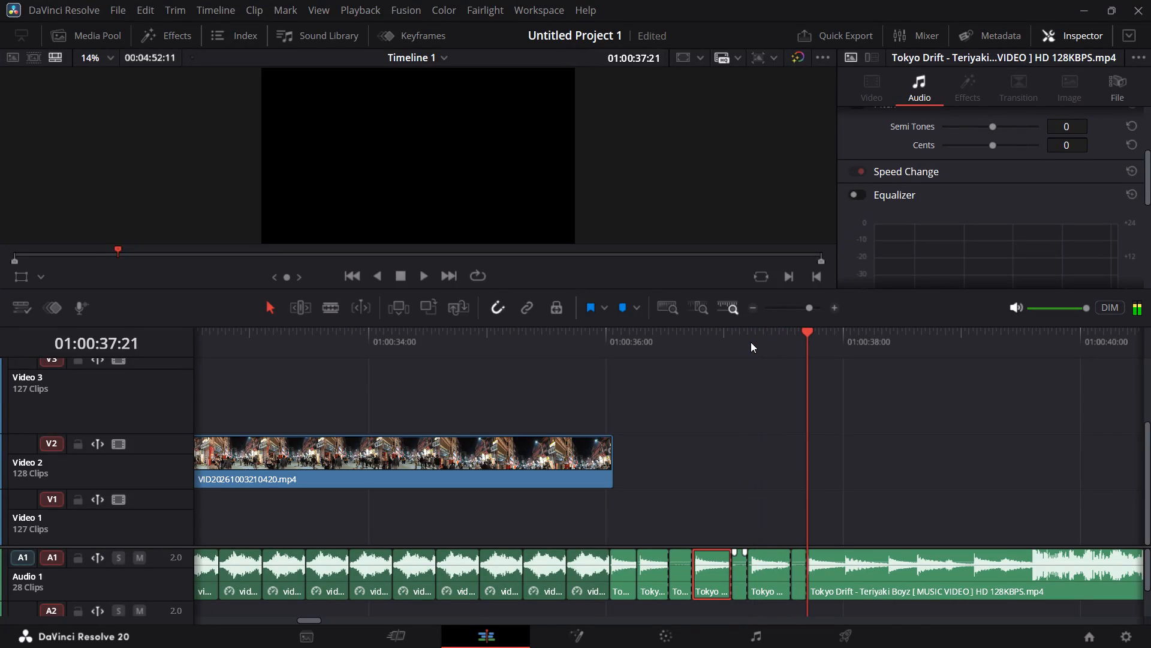
Step through the remaining Tokyo Drift beats frame by frame from 01:00:37:21 to 01:00:39:08.
{"action": "key", "text": "Right"}
{"action": "key", "text": "Right"}
{"action": "key", "text": "Right"}
{"action": "key", "text": "Right"}
{"action": "key", "text": "Right"}
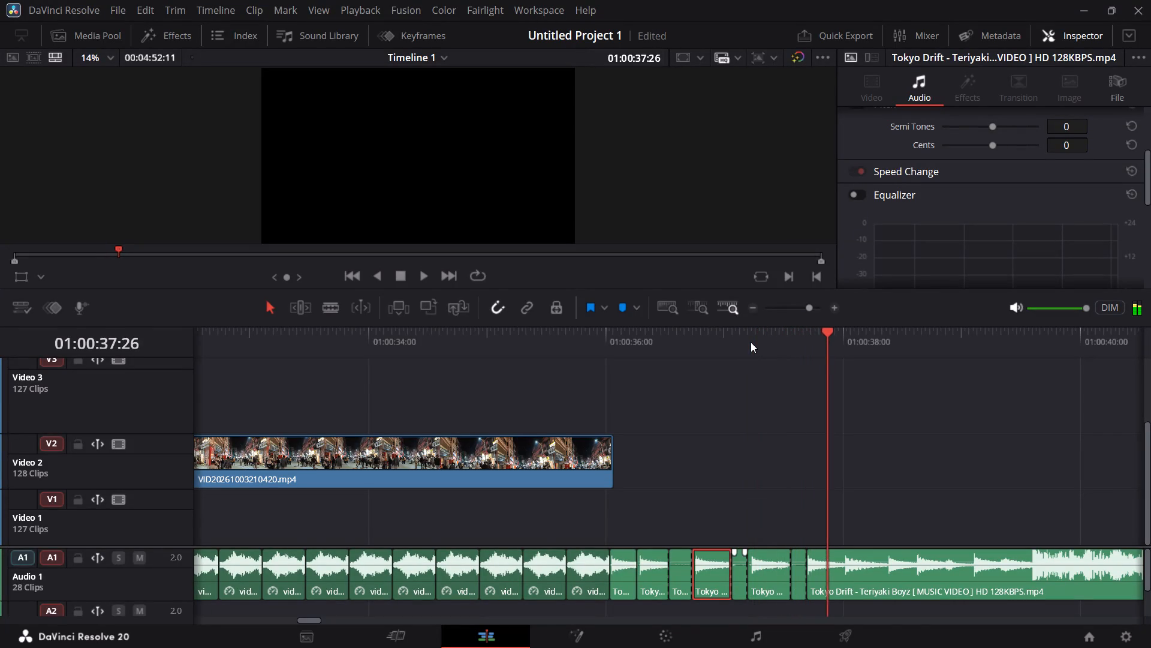
{"action": "key", "text": "Right"}
{"action": "key", "text": "Right"}
{"action": "key", "text": "Right"}
{"action": "key", "text": "Right"}
{"action": "key", "text": "Right"}
{"action": "key", "text": "Right"}
{"action": "key", "text": "Right"}
{"action": "key", "text": "Right"}
{"action": "key", "text": "Right"}
{"action": "key", "text": "Right"}
{"action": "key", "text": "Right"}
{"action": "key", "text": "Right"}
{"action": "key", "text": "Right"}
{"action": "key", "text": "Right"}
{"action": "key", "text": "Right"}
{"action": "key", "text": "Right"}
{"action": "key", "text": "Right"}
{"action": "key", "text": "Right"}
{"action": "key", "text": "Right"}
{"action": "key", "text": "Right"}
{"action": "key", "text": "Right"}
{"action": "key", "text": "Right"}
{"action": "key", "text": "Right"}
{"action": "key", "text": "Right"}
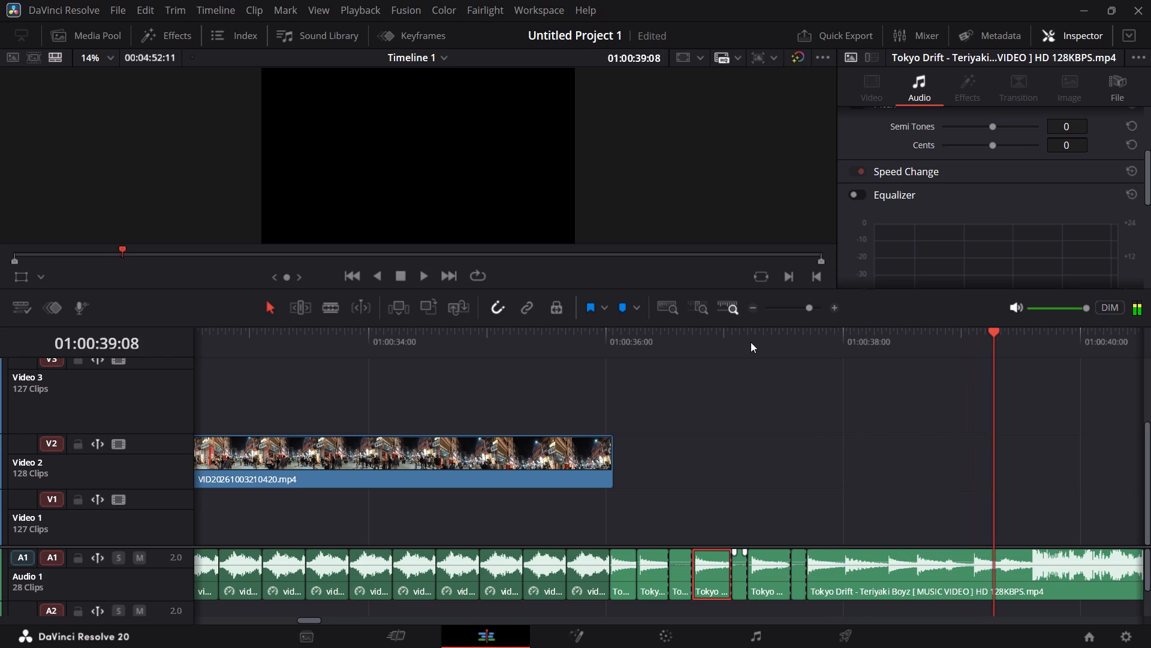
Delete the Tokyo Drift pieces at 01:00:36:16–36:22, 01:00:37:02–37:06 and 01:00:37:17–37:21, closing the gap each one leaves.
{"action": "left_click", "coordinate": [676, 578]}
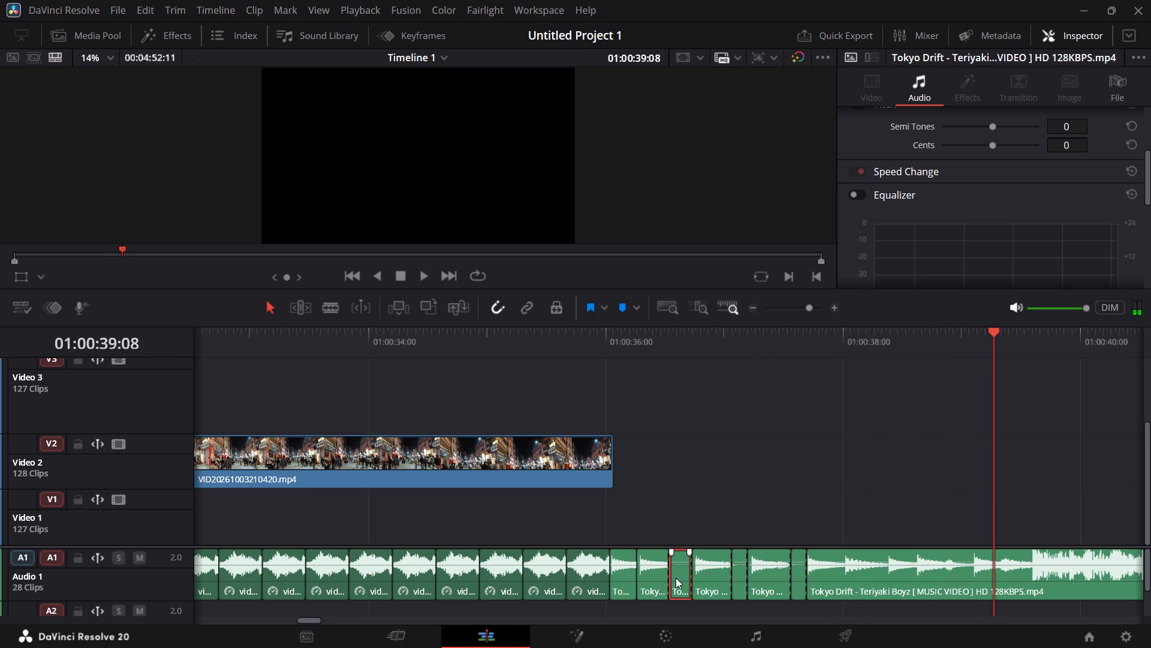
{"action": "key", "text": "BackSpace"}
{"action": "left_click", "coordinate": [680, 575]}
{"action": "key", "text": "BackSpace"}
{"action": "left_click", "coordinate": [718, 580]}
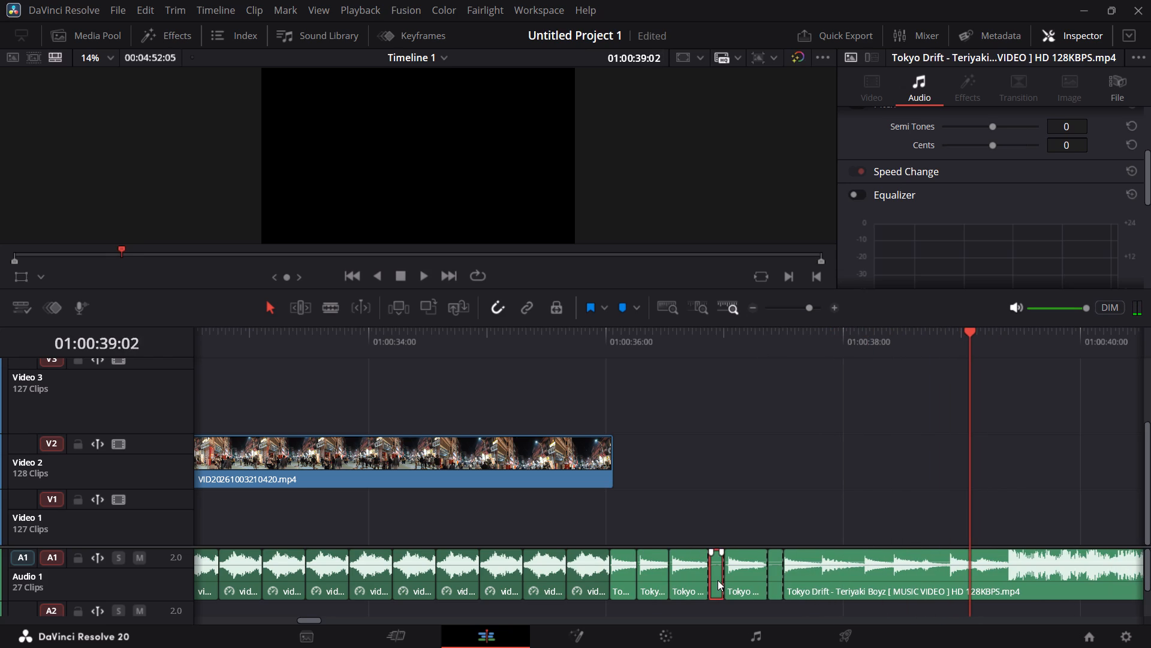
{"action": "key", "text": "BackSpace"}
{"action": "left_click", "coordinate": [718, 580]}
{"action": "key", "text": "BackSpace"}
{"action": "left_click", "coordinate": [760, 585]}
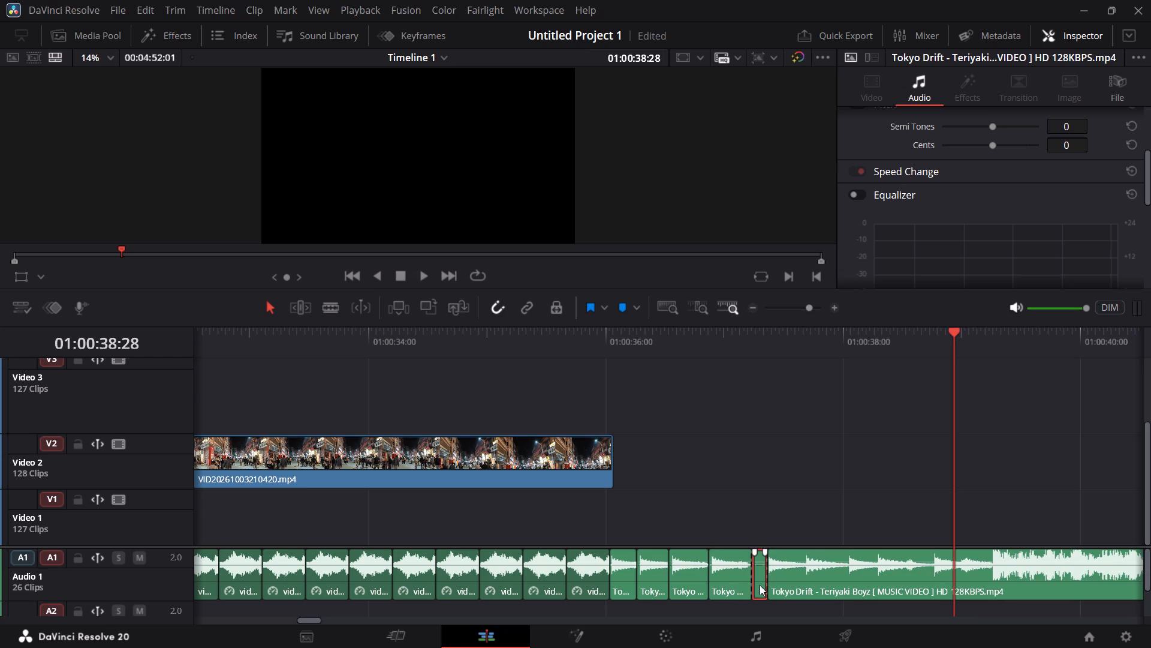
{"action": "key", "text": "BackSpace"}
{"action": "left_click", "coordinate": [760, 585]}
{"action": "key", "text": "BackSpace"}
Play the transition into the tightened Tokyo Drift beats from about 01:00:35:14, replaying it to check the rhythm.
{"action": "left_click", "coordinate": [541, 341]}
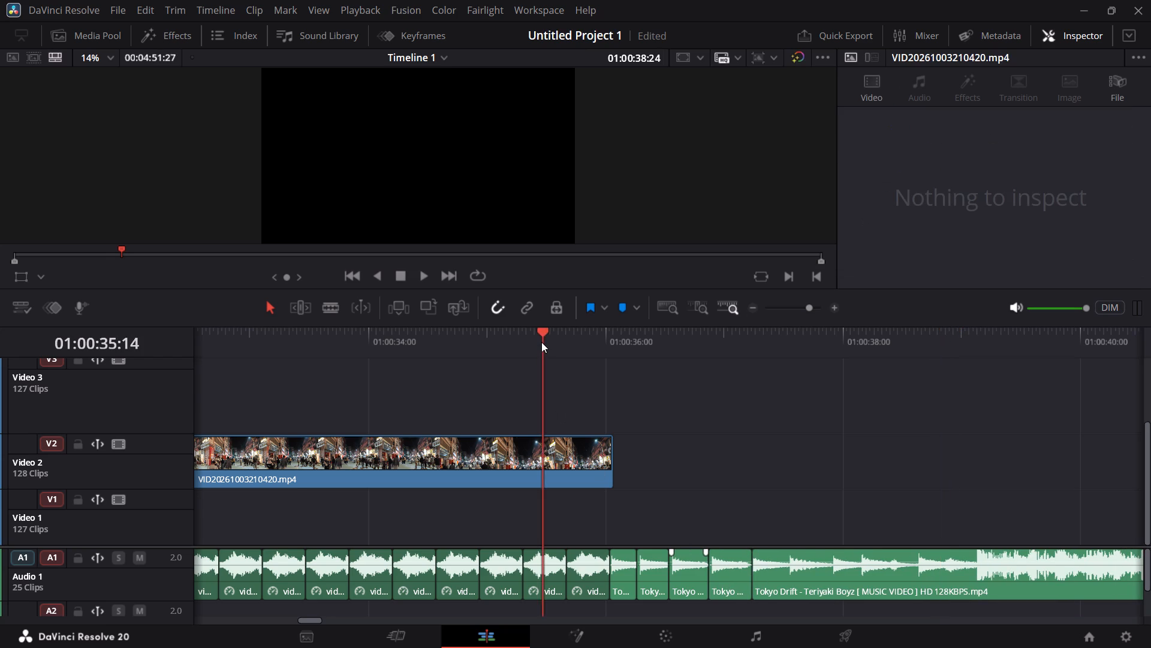
{"action": "key", "text": "space"}
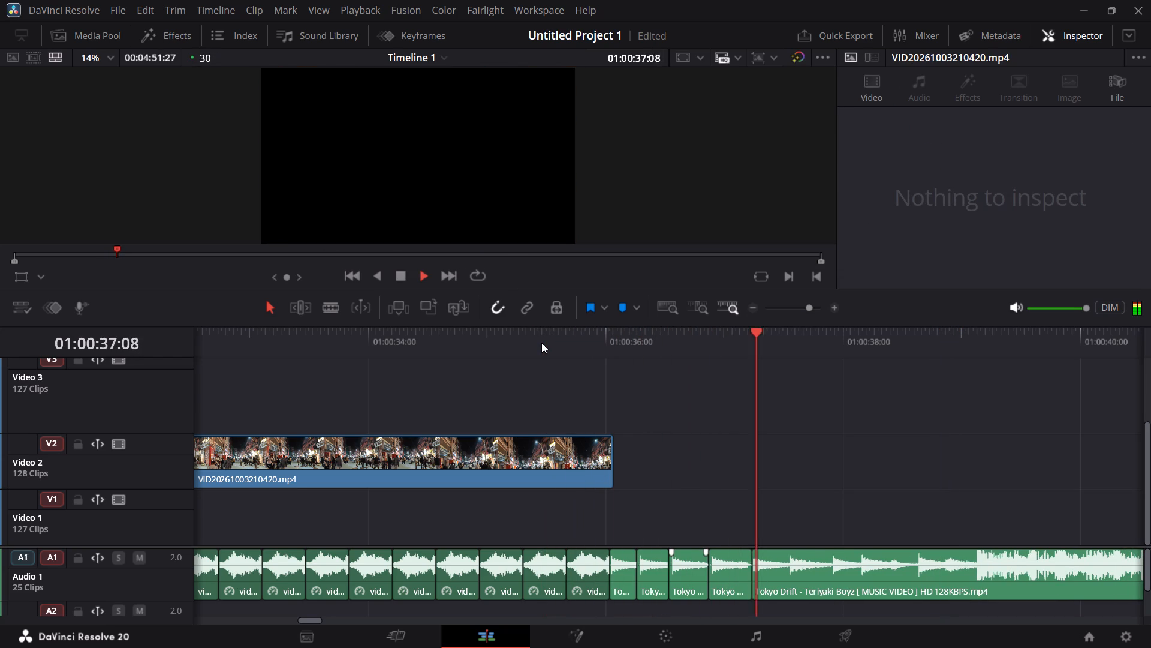
{"action": "key", "text": "space"}
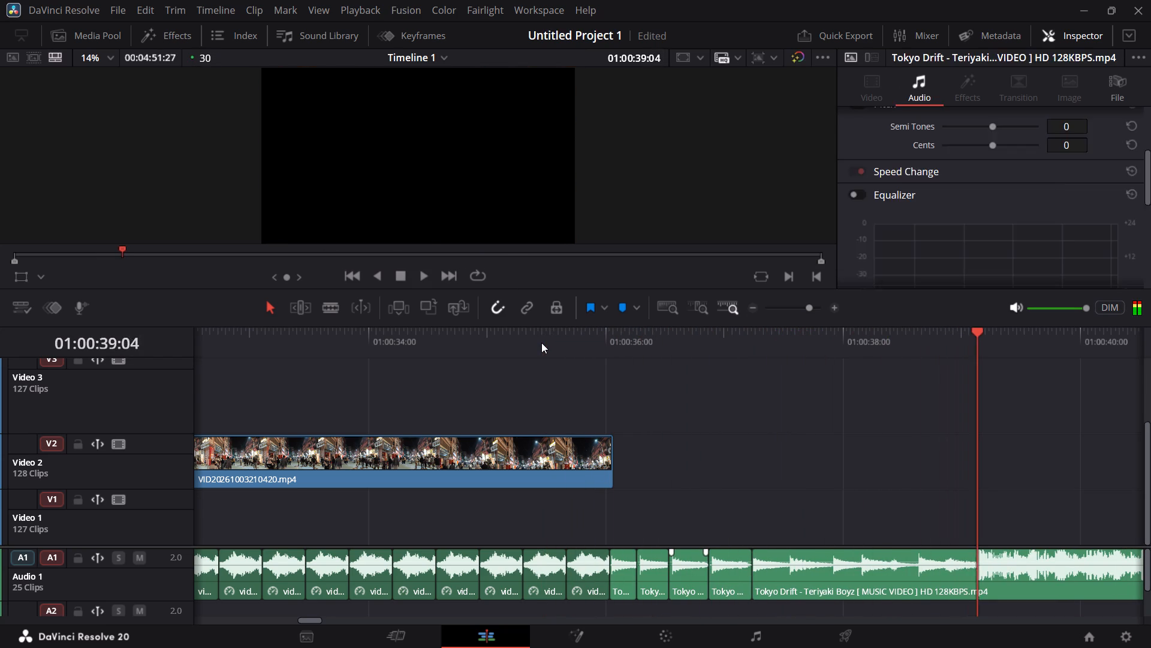
{"action": "left_click", "coordinate": [541, 343]}
{"action": "key", "text": "space"}
{"action": "key", "text": "space"}
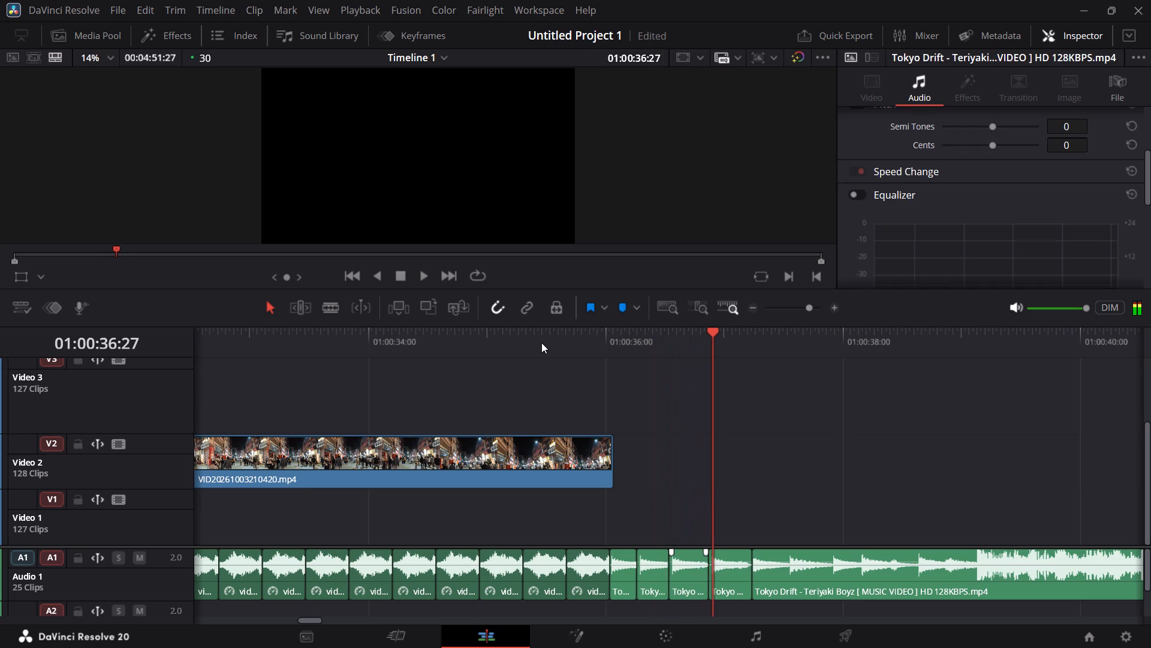
{"action": "left_click", "coordinate": [541, 343]}
{"action": "key", "text": "space"}
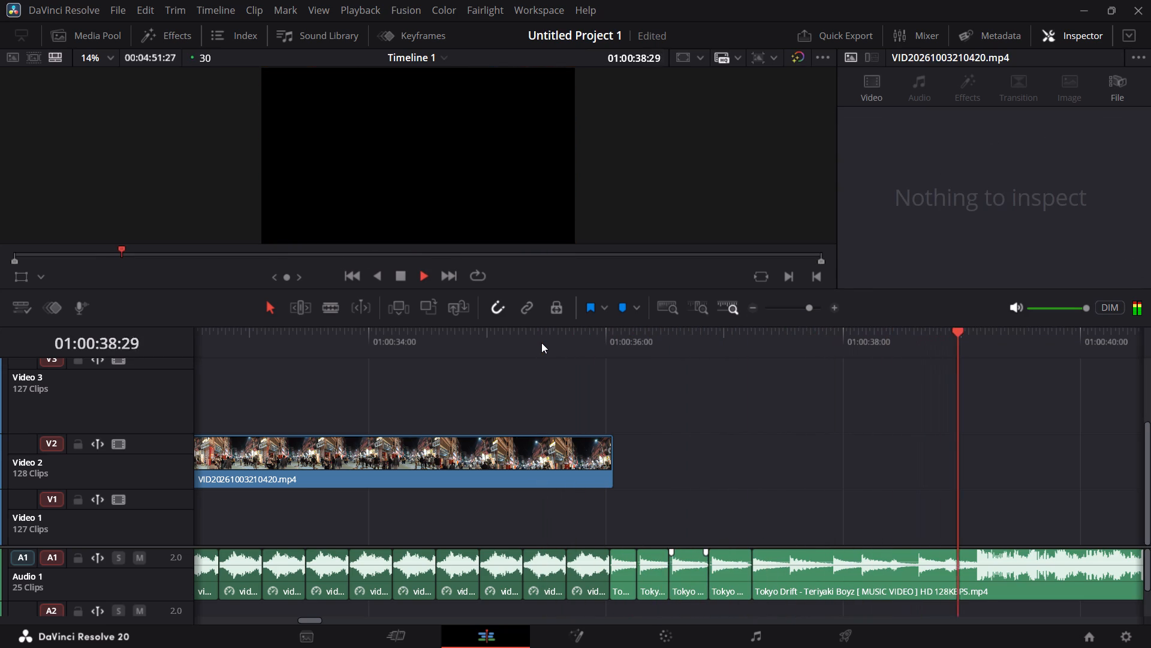
{"action": "key", "text": "space"}
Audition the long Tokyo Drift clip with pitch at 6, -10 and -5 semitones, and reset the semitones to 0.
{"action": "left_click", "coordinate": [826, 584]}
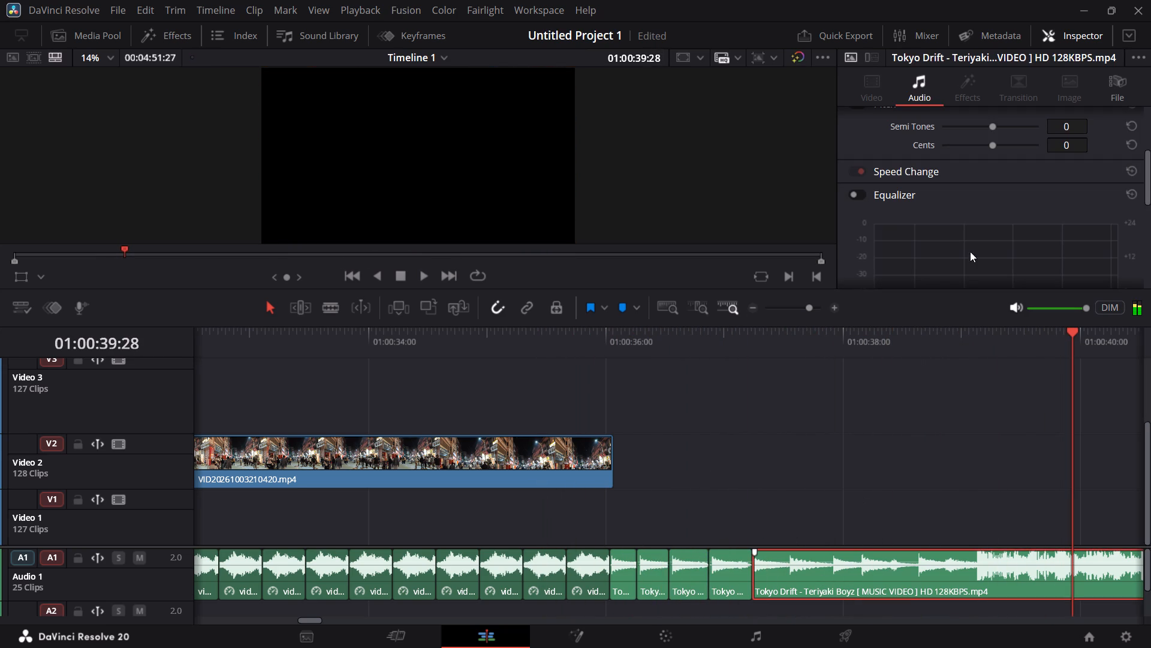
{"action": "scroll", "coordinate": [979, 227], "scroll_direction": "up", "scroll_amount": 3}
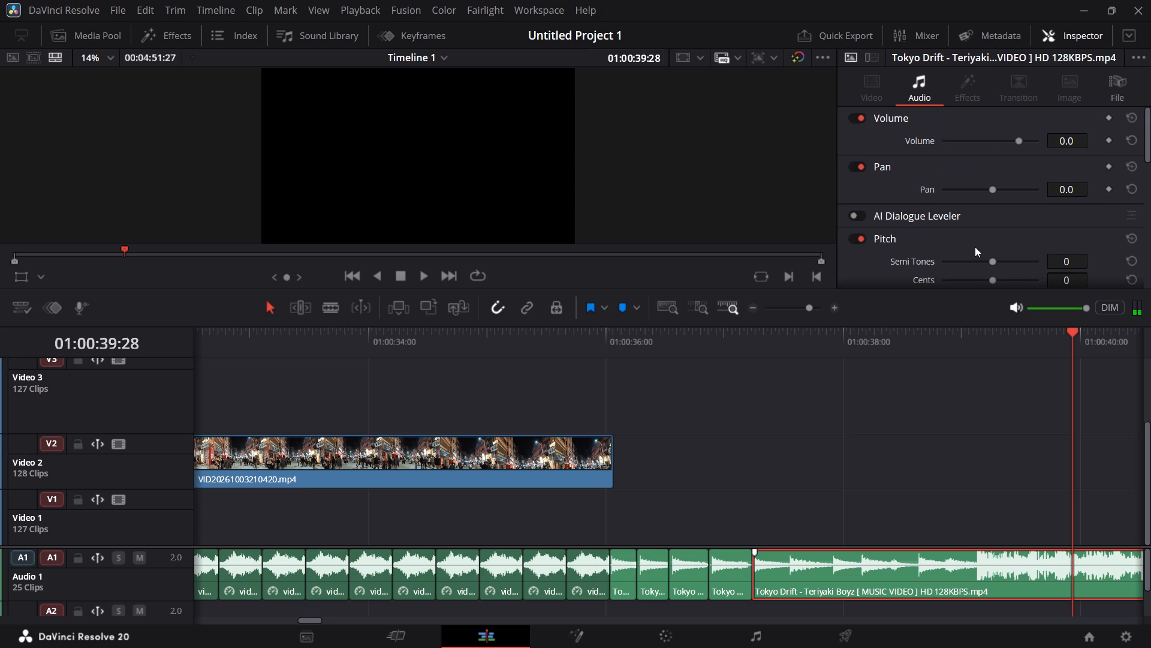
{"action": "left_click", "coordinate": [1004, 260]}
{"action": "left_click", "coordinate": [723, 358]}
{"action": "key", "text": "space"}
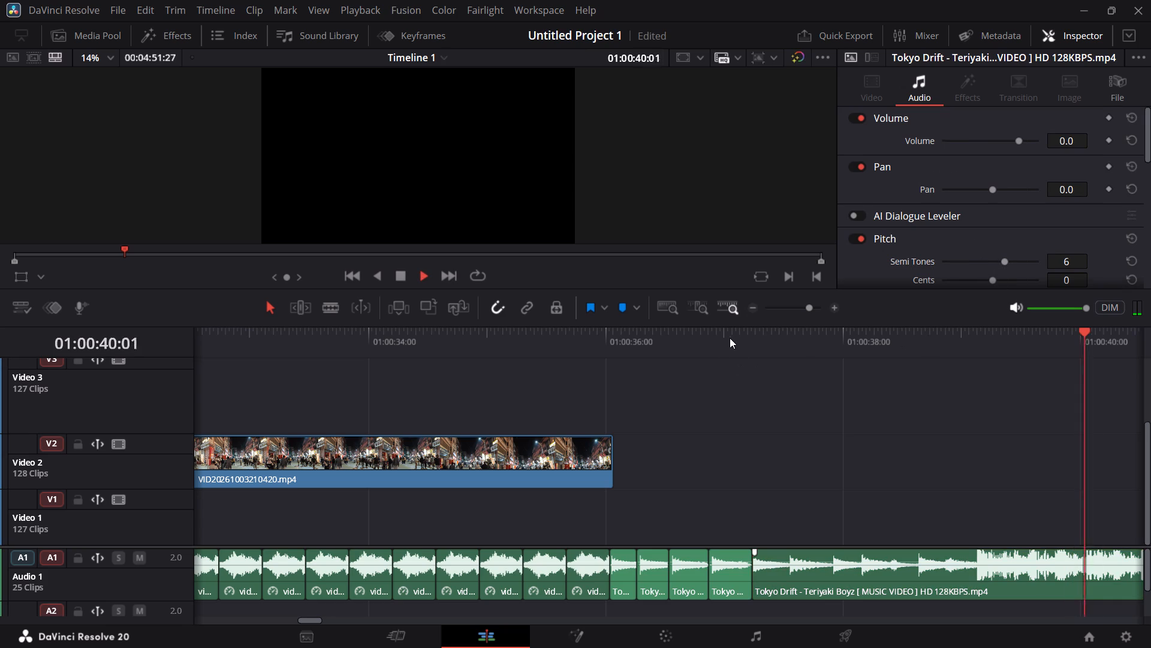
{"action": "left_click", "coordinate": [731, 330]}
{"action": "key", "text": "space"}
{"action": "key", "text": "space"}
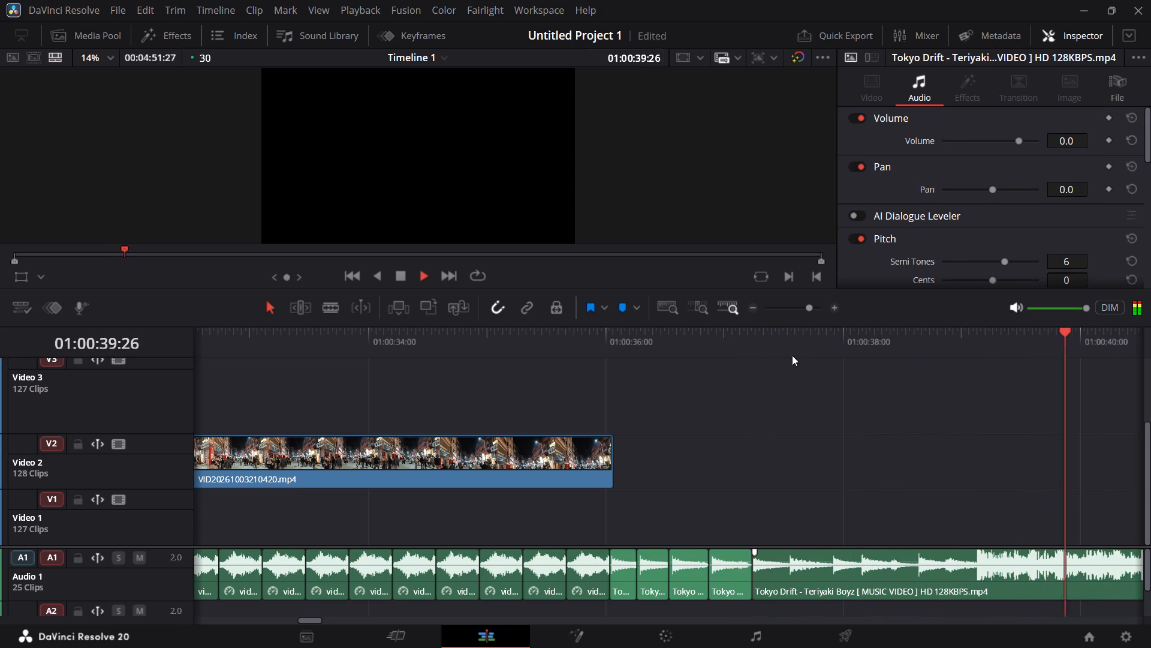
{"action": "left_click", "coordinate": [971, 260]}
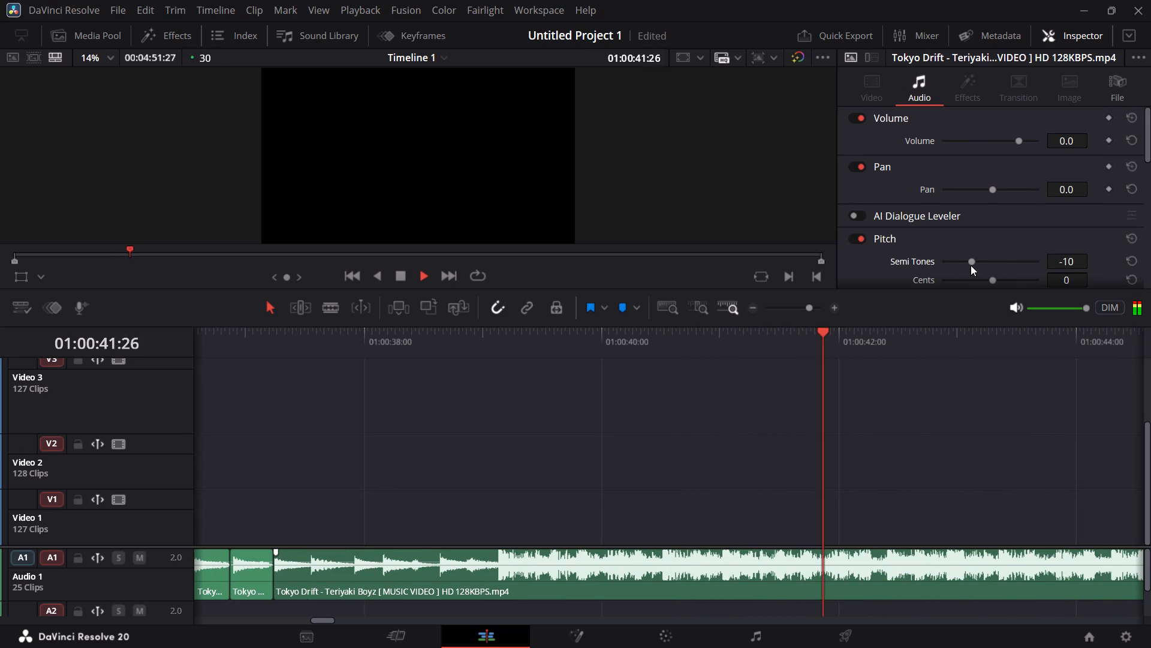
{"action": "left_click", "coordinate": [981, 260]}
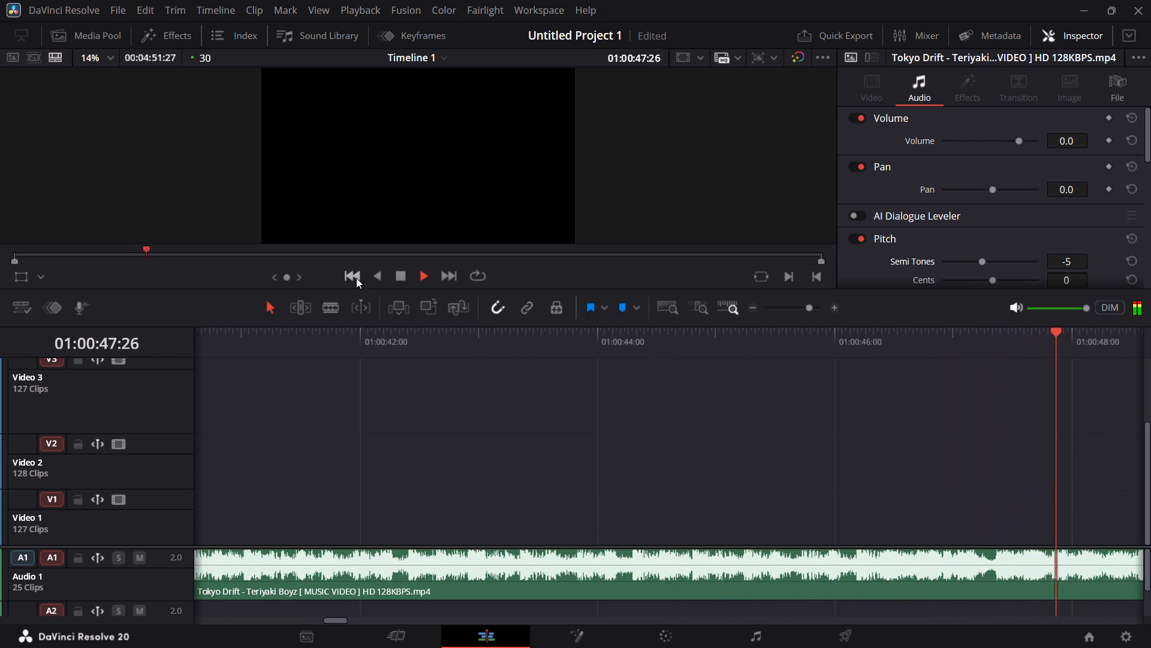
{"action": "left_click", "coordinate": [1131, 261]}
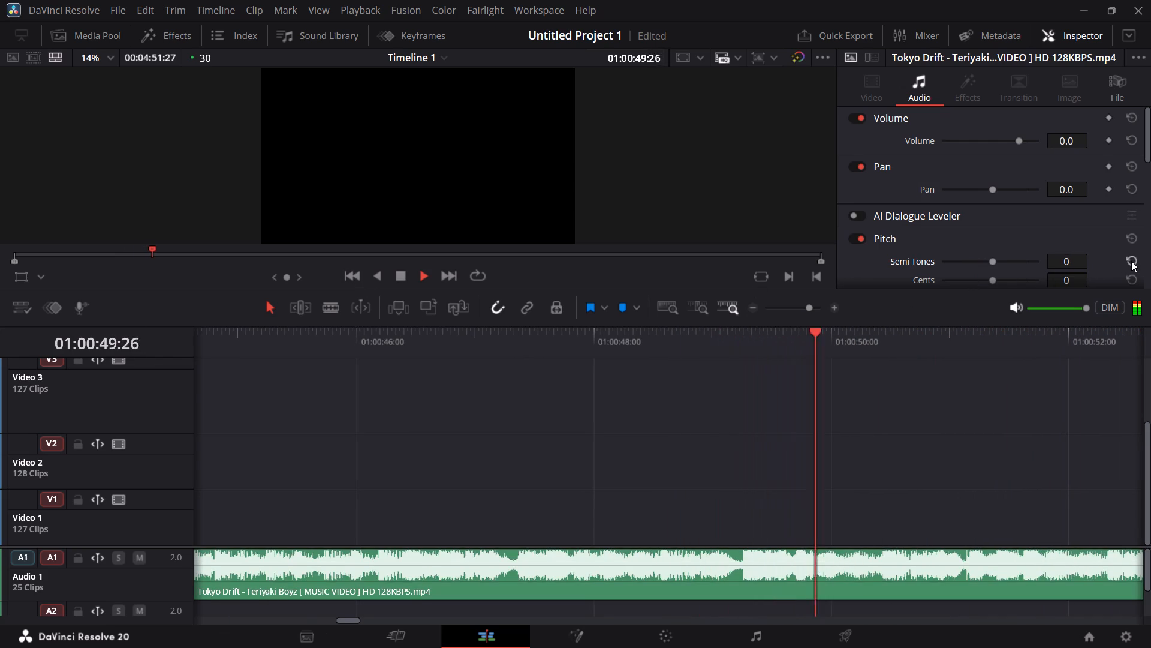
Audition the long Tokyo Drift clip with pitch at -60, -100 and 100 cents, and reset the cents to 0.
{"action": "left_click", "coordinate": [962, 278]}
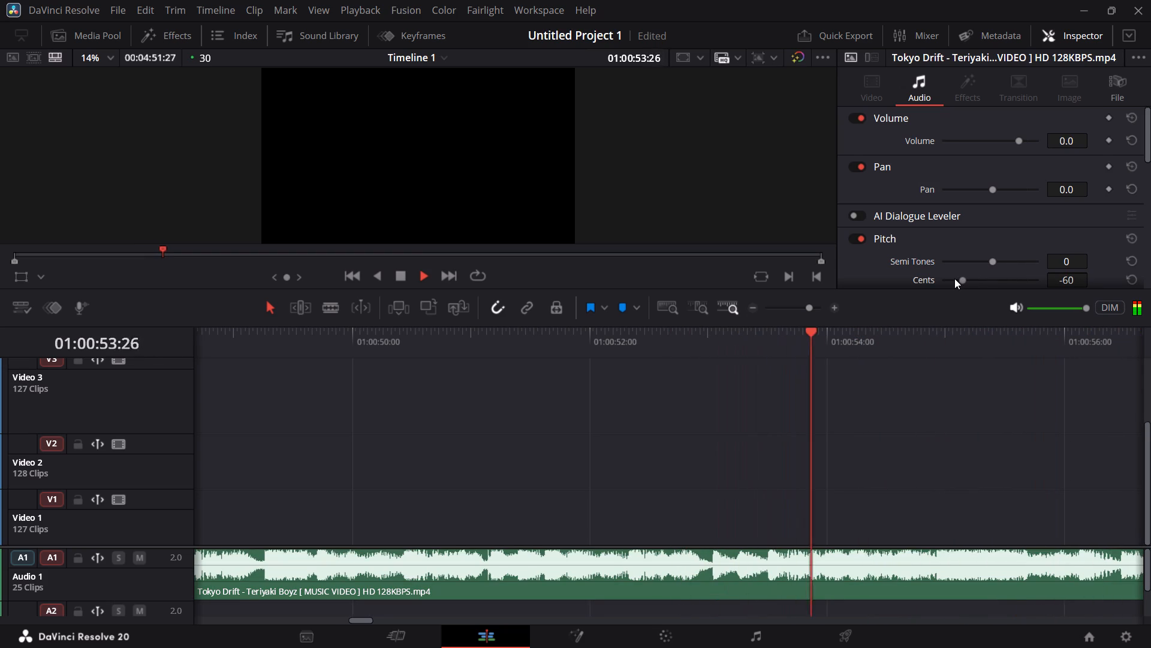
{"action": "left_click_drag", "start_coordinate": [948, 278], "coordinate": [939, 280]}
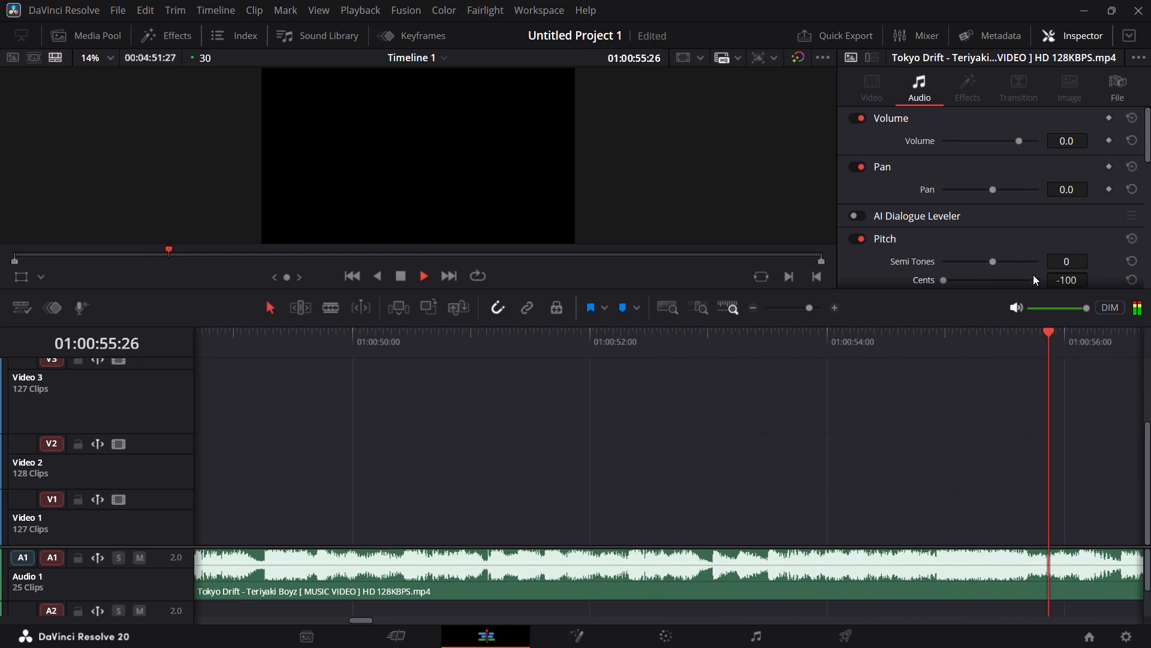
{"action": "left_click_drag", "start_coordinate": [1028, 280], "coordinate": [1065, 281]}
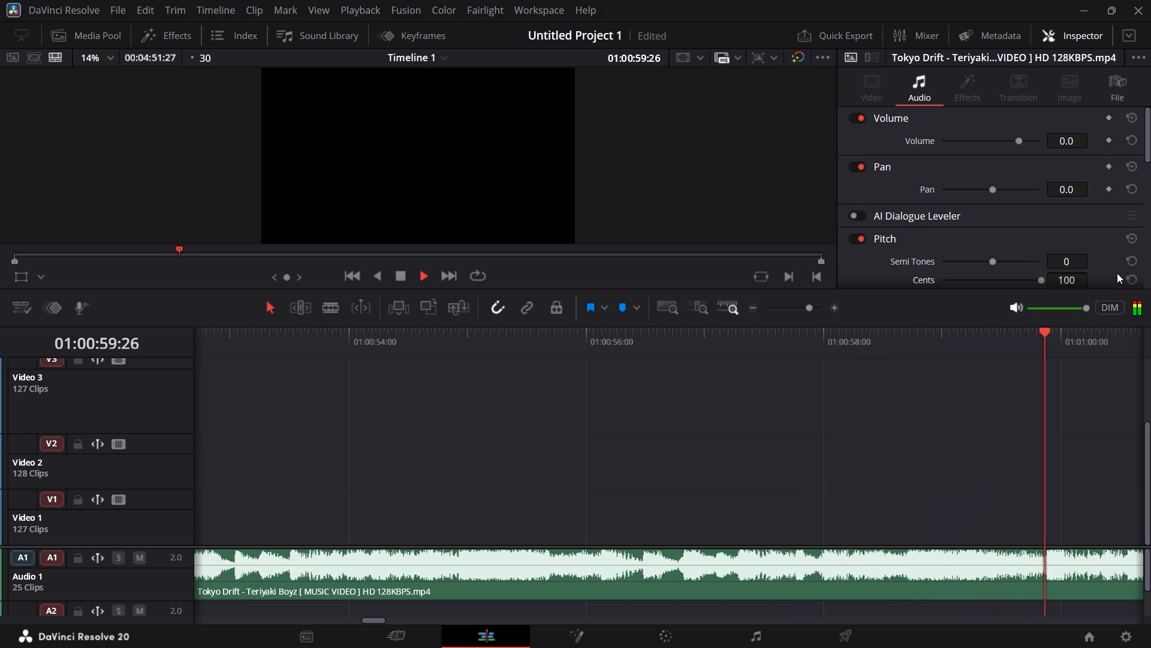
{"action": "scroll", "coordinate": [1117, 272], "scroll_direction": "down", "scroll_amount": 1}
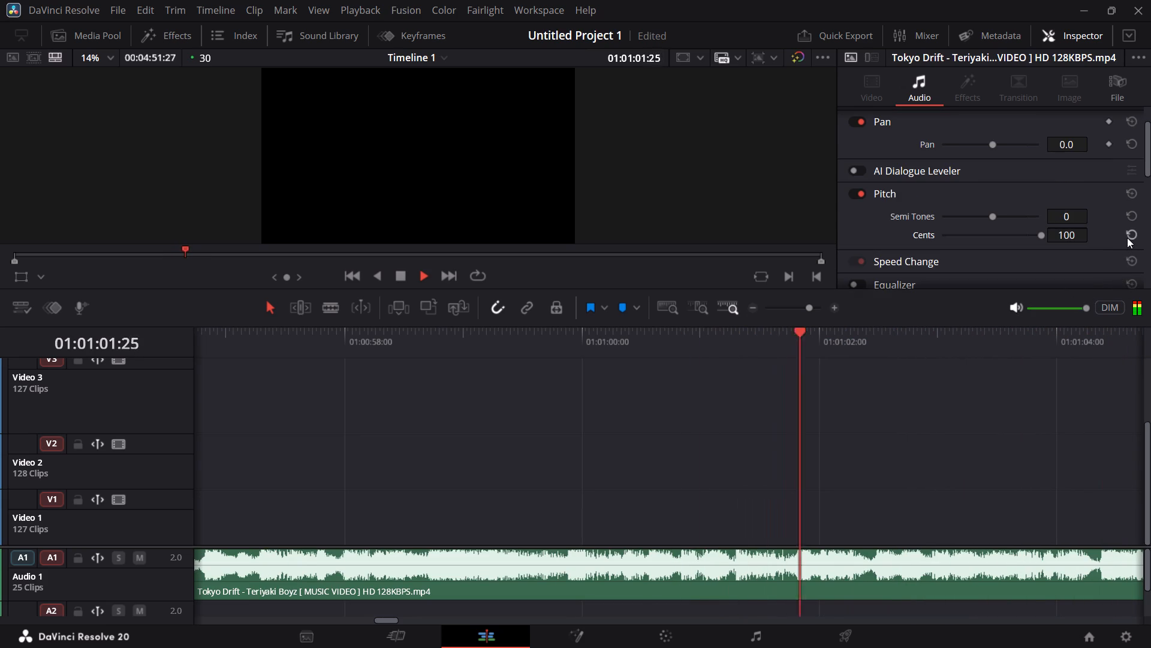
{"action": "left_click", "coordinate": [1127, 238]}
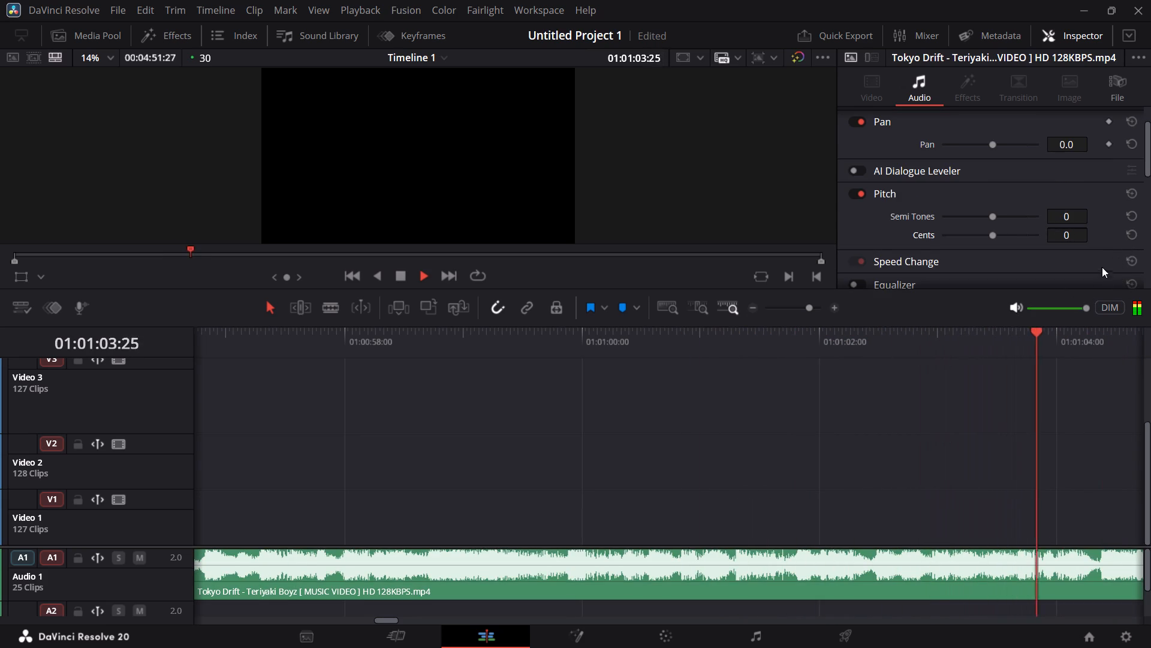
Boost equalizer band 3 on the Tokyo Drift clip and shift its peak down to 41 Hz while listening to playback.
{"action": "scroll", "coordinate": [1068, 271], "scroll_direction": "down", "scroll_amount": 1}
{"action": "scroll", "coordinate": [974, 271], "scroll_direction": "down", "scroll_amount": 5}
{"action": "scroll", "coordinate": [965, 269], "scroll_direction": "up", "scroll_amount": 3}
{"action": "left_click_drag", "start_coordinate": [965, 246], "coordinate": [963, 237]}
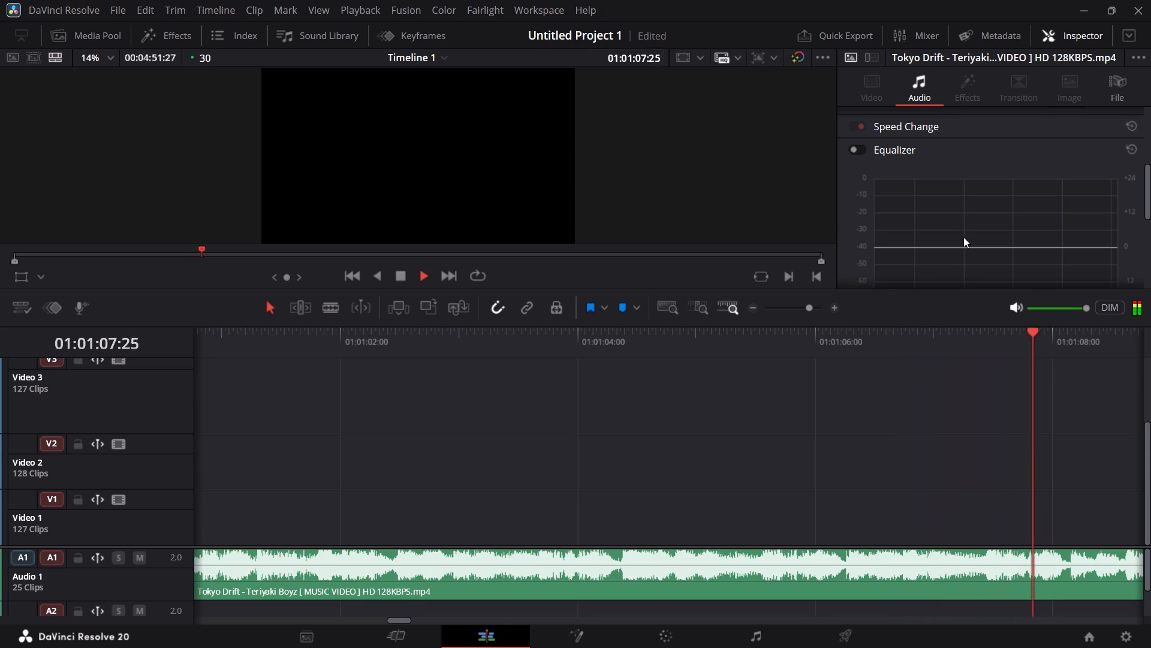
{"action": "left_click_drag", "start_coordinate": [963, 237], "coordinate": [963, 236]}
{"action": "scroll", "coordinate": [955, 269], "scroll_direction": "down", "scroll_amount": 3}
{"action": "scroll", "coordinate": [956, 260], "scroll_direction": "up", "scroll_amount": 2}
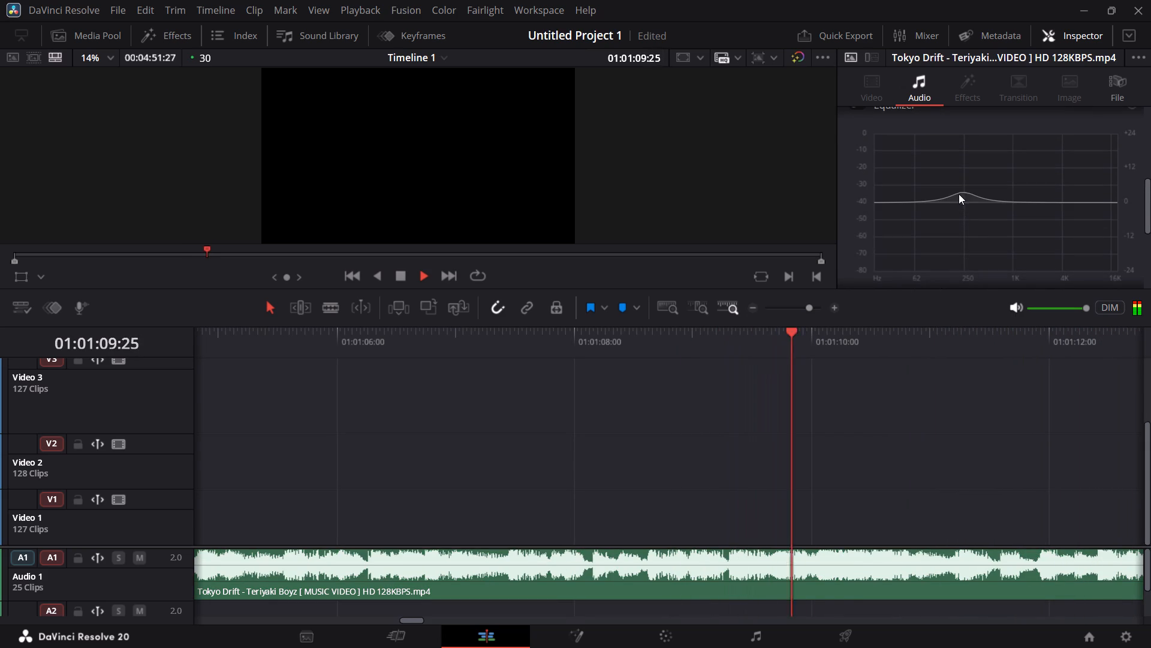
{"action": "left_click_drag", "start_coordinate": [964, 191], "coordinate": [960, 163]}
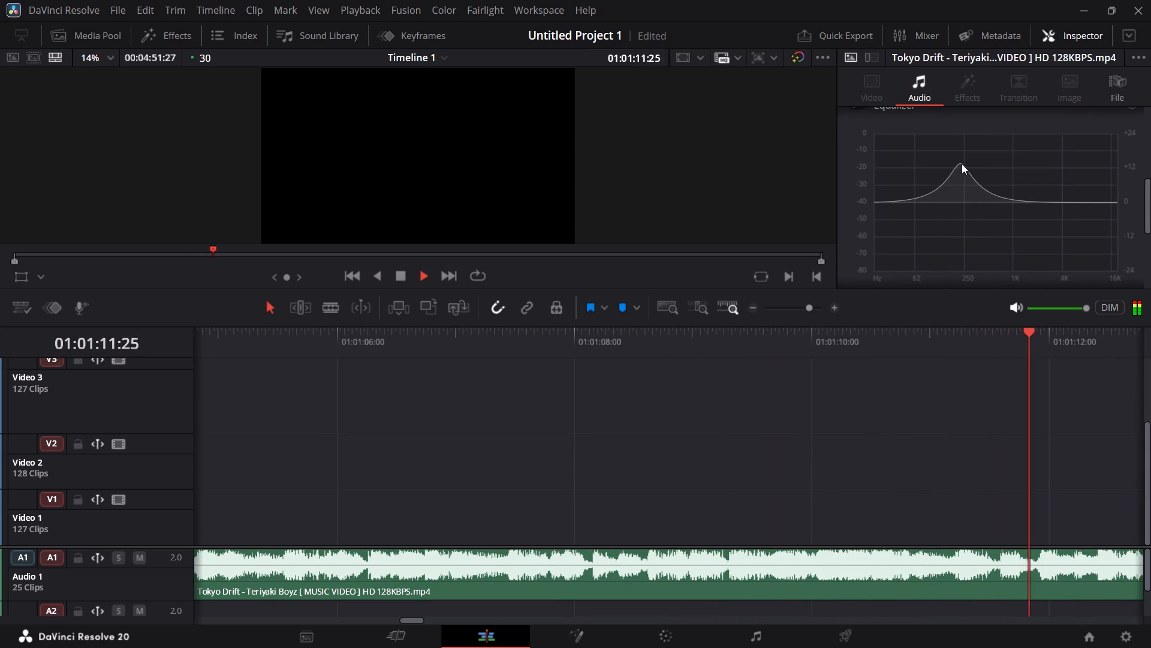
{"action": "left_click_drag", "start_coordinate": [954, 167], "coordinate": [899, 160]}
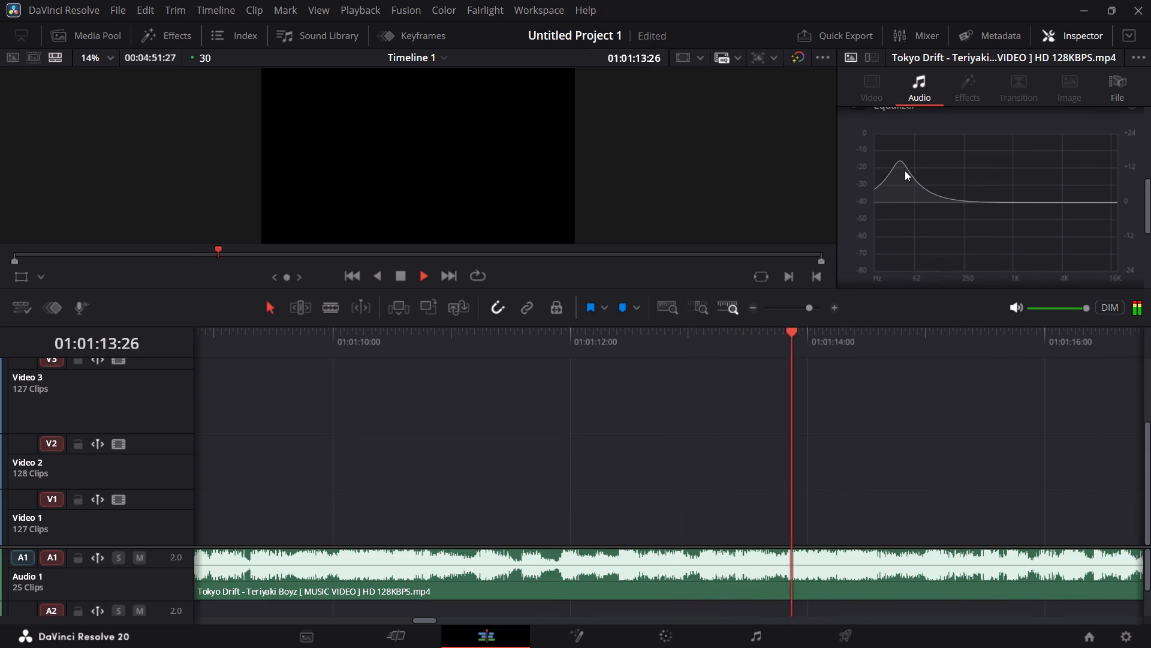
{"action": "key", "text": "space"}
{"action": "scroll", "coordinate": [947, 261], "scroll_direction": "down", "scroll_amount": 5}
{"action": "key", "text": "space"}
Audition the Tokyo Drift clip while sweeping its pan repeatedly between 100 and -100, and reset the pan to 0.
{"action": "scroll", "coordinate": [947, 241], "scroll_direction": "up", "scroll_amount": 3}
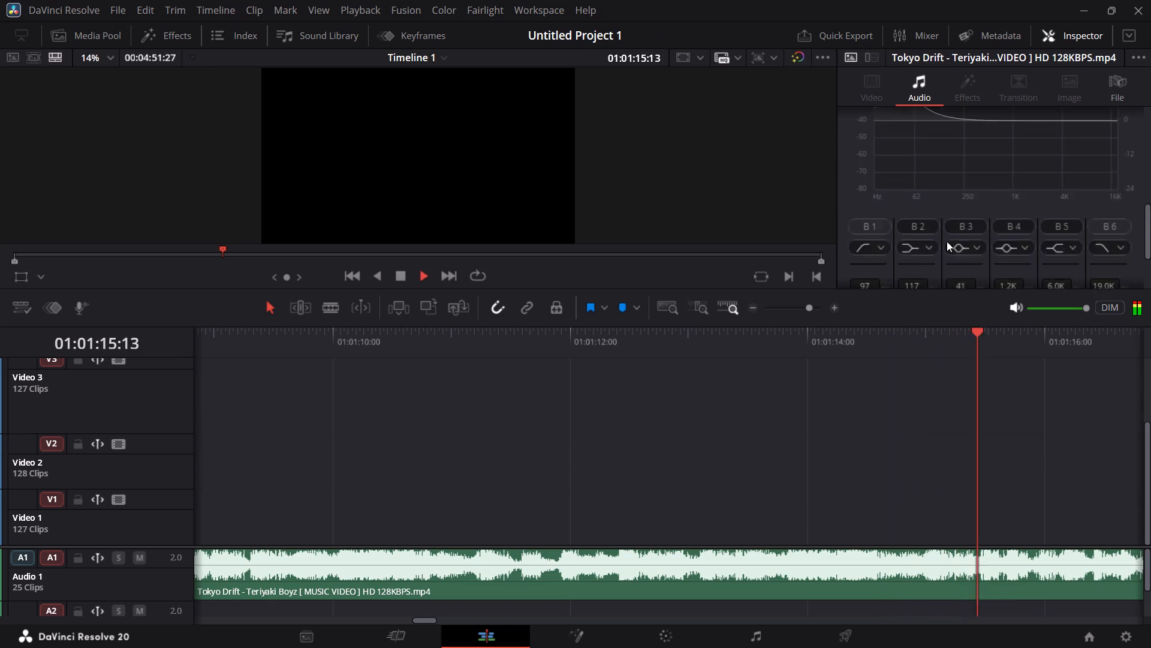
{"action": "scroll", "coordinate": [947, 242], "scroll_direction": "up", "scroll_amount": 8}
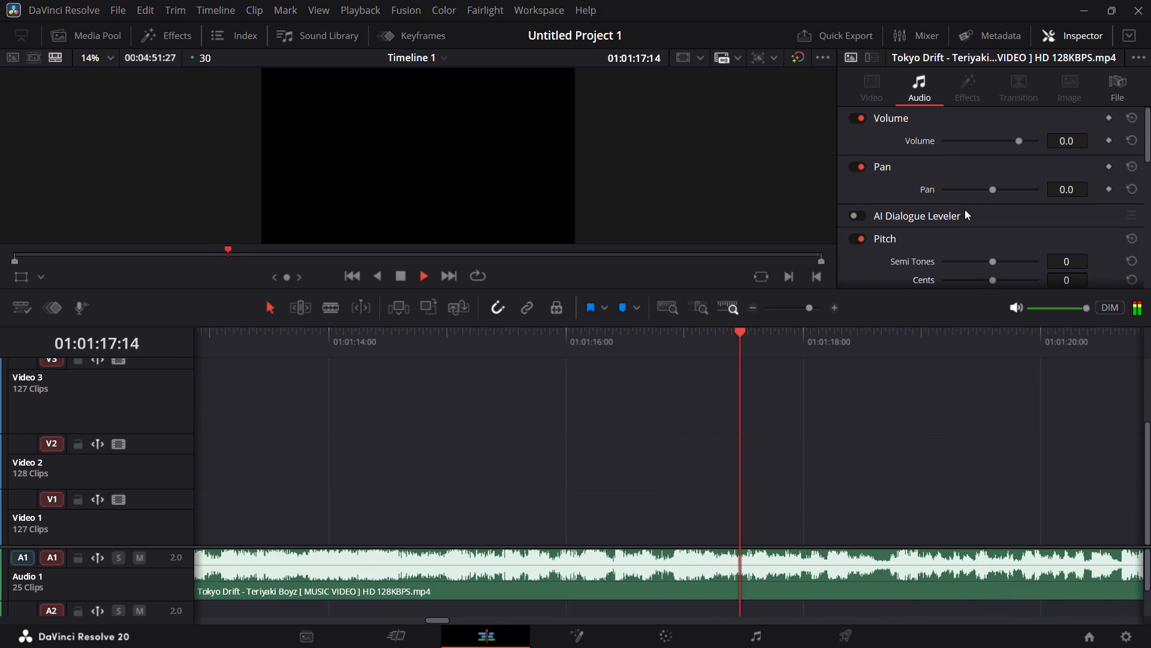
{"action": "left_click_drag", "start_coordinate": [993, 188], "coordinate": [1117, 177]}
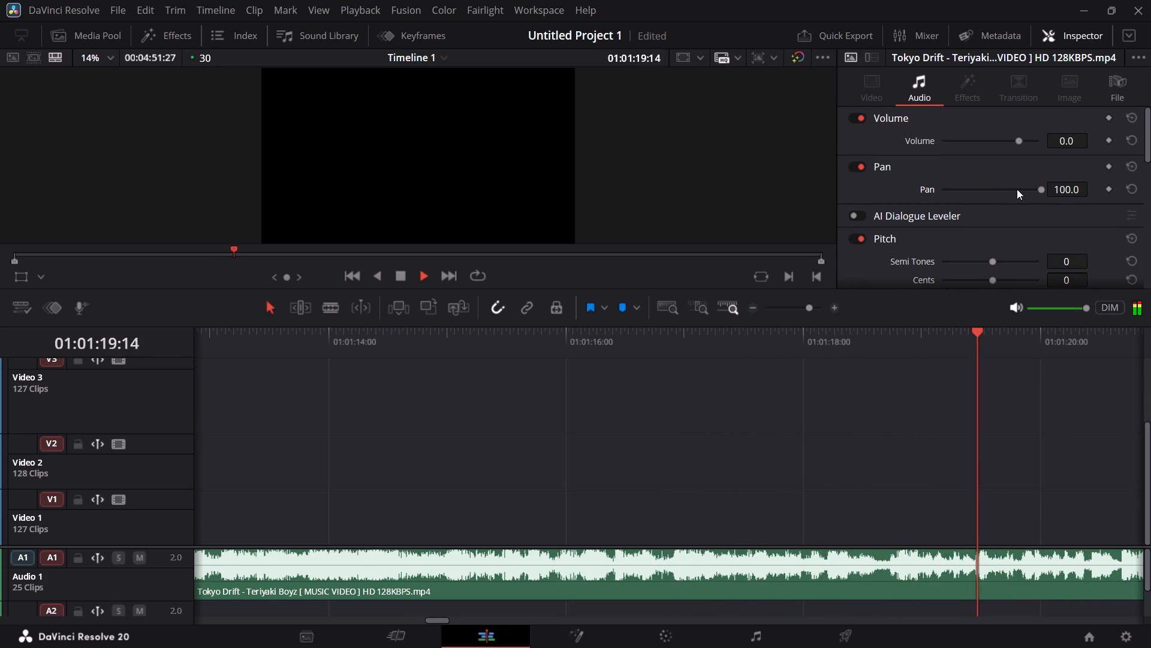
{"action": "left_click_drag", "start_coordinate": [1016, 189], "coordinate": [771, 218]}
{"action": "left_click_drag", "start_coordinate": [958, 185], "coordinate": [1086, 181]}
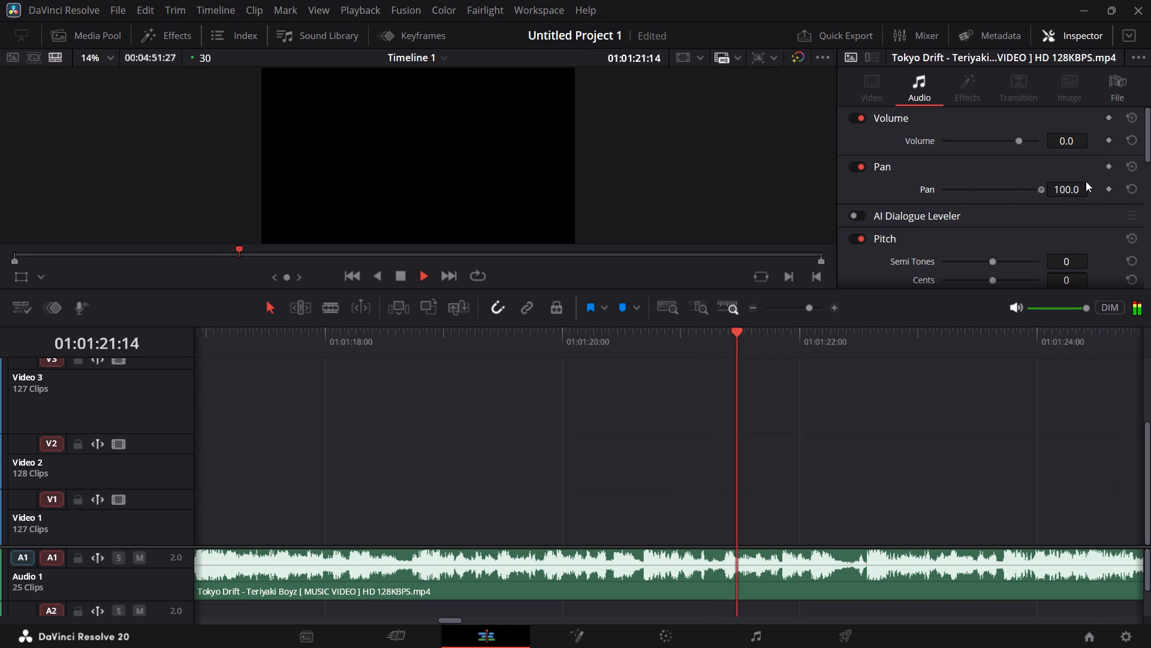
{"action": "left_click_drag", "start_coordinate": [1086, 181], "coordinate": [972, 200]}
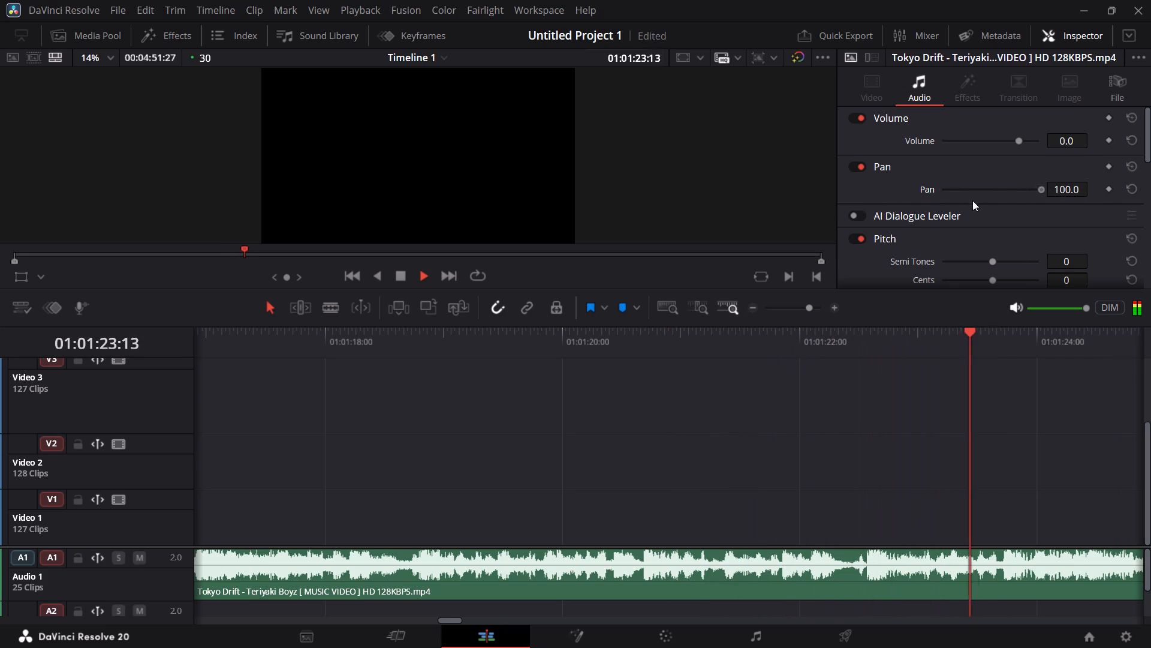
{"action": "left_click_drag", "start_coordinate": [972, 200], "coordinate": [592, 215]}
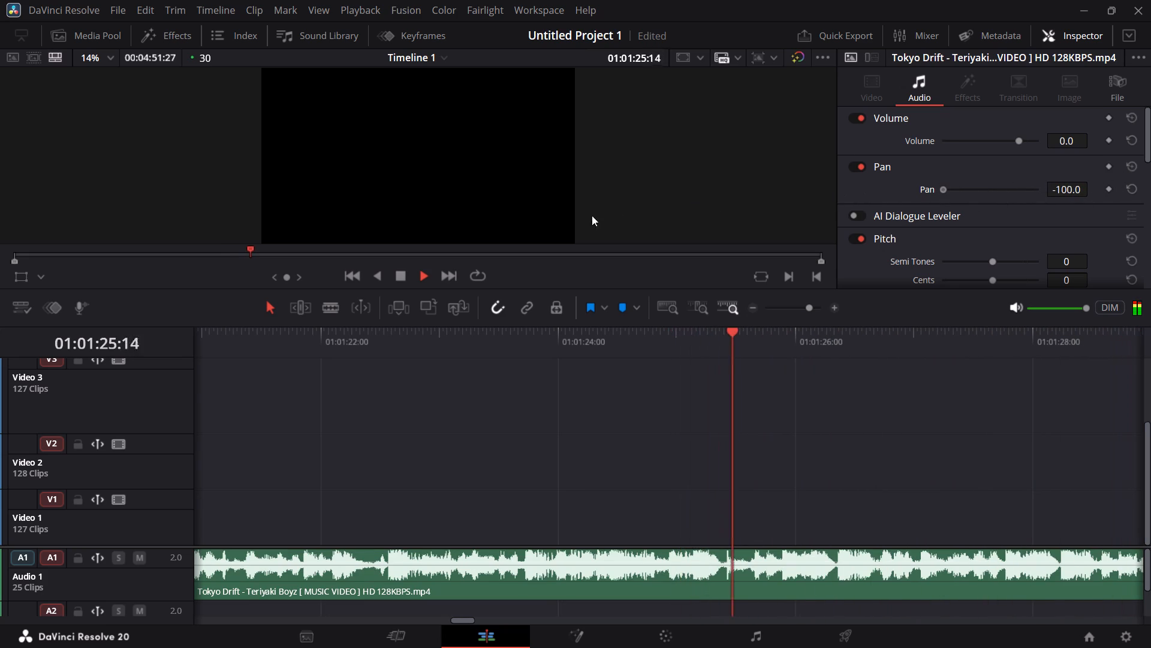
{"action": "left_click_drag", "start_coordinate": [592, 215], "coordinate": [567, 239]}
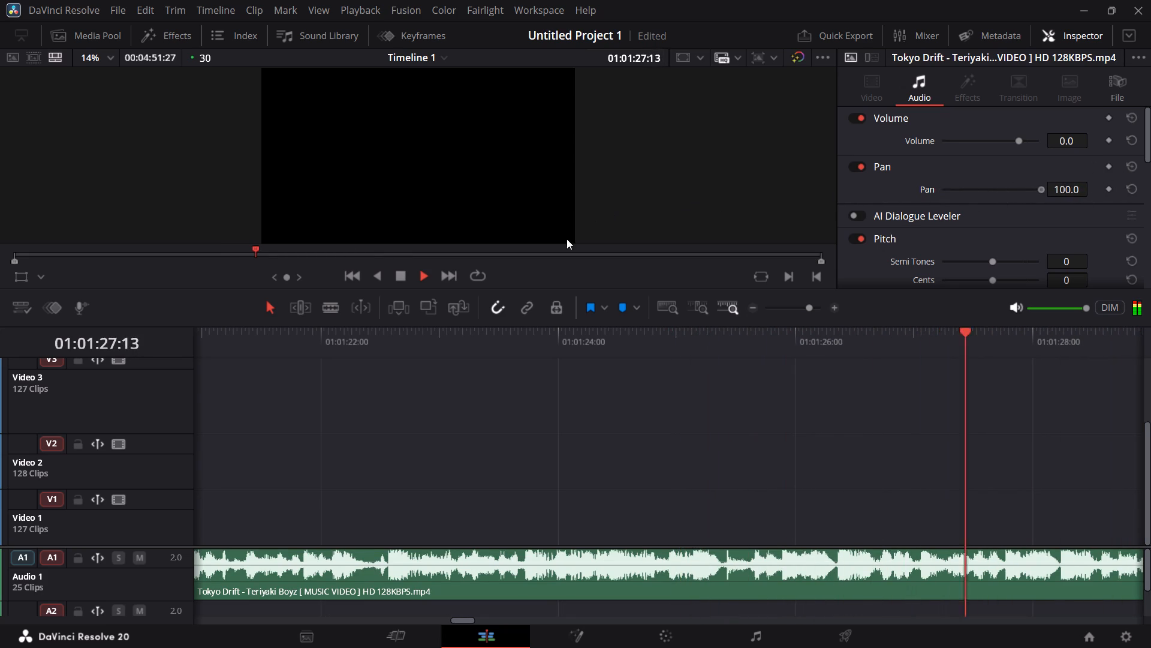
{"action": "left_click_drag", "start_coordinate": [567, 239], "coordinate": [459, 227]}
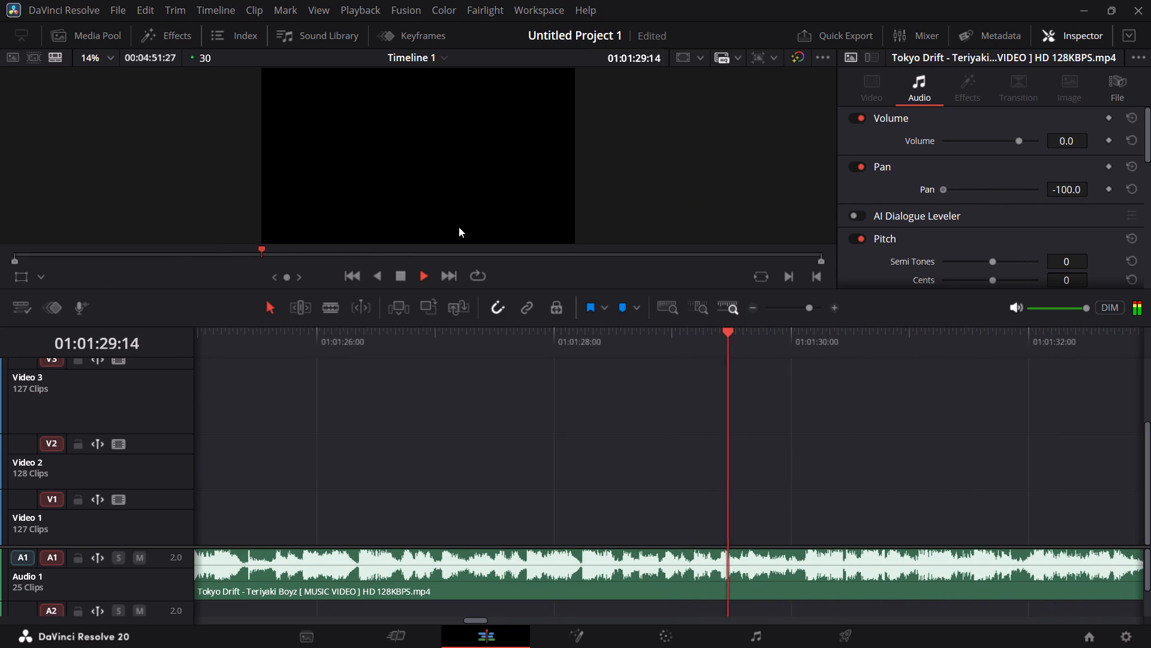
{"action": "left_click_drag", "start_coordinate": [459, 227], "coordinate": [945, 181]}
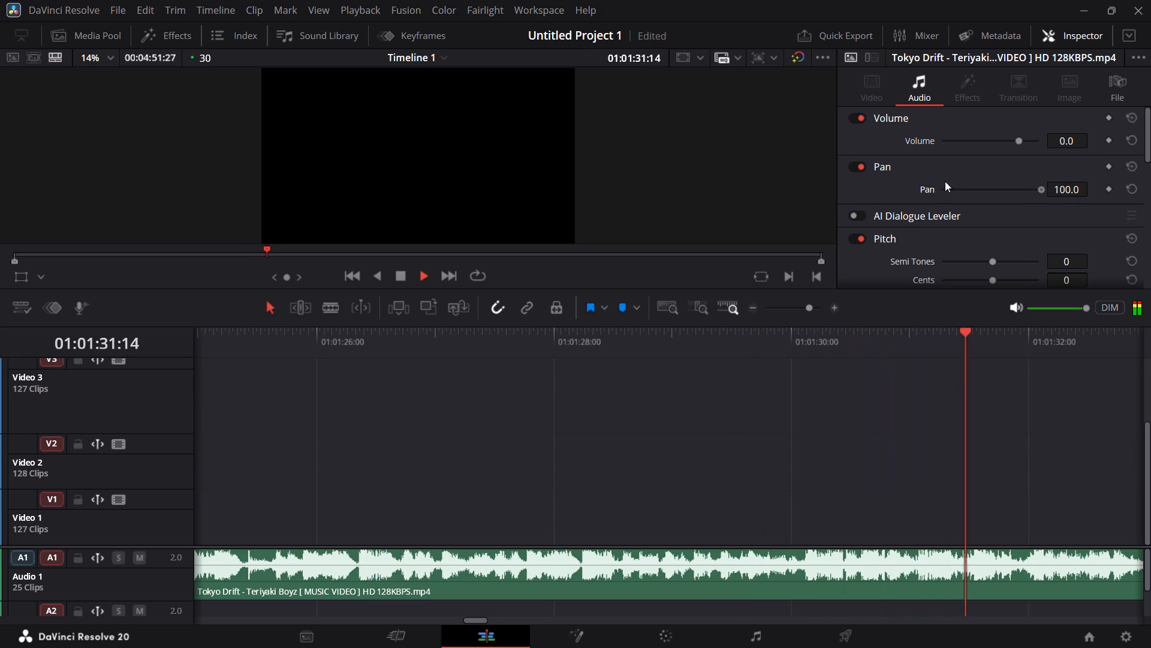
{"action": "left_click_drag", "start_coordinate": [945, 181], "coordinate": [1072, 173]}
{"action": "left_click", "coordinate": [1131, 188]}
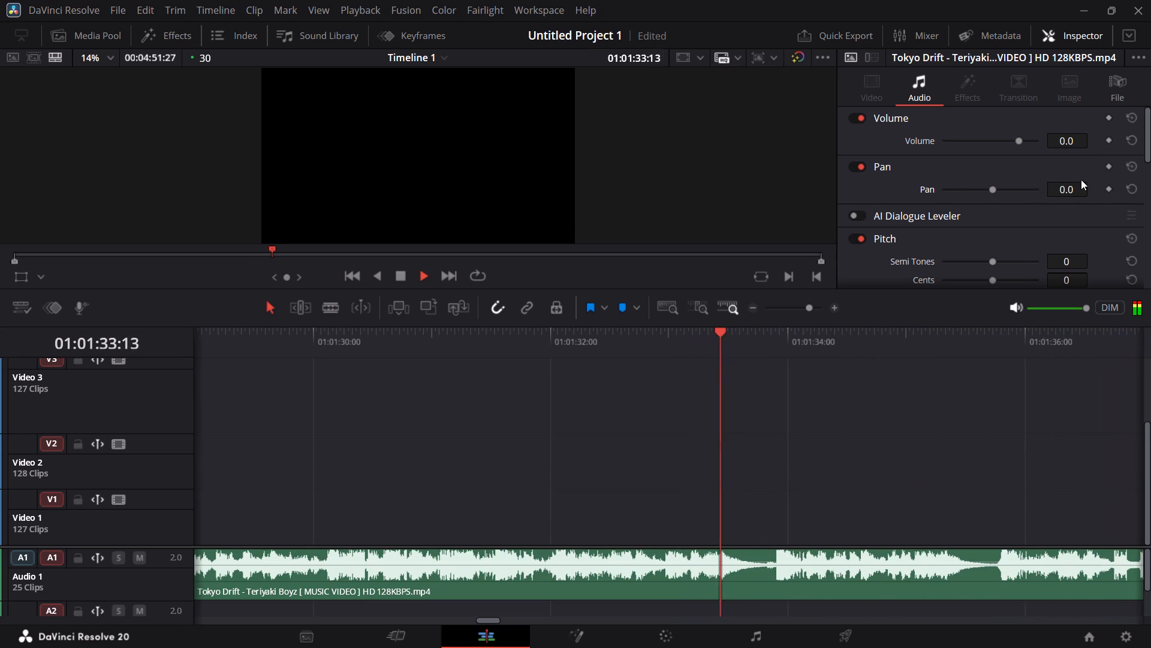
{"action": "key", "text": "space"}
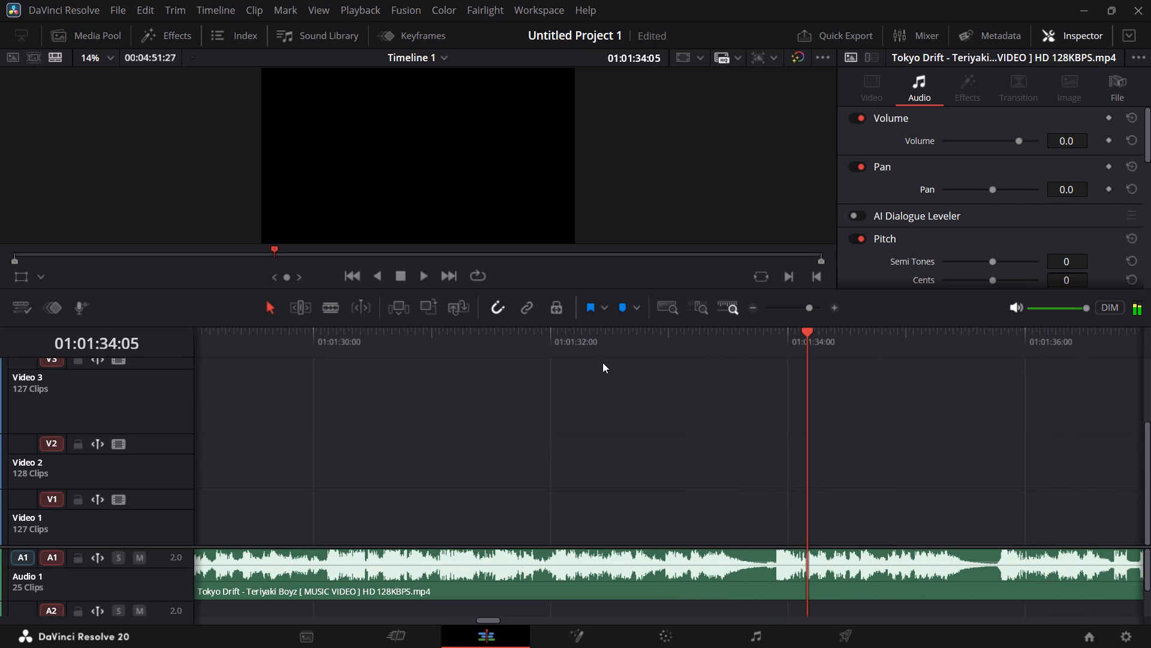
Return to the timeline start and delete every video, adjustment and audio clip from Timeline 1.
{"action": "left_click", "coordinate": [351, 277]}
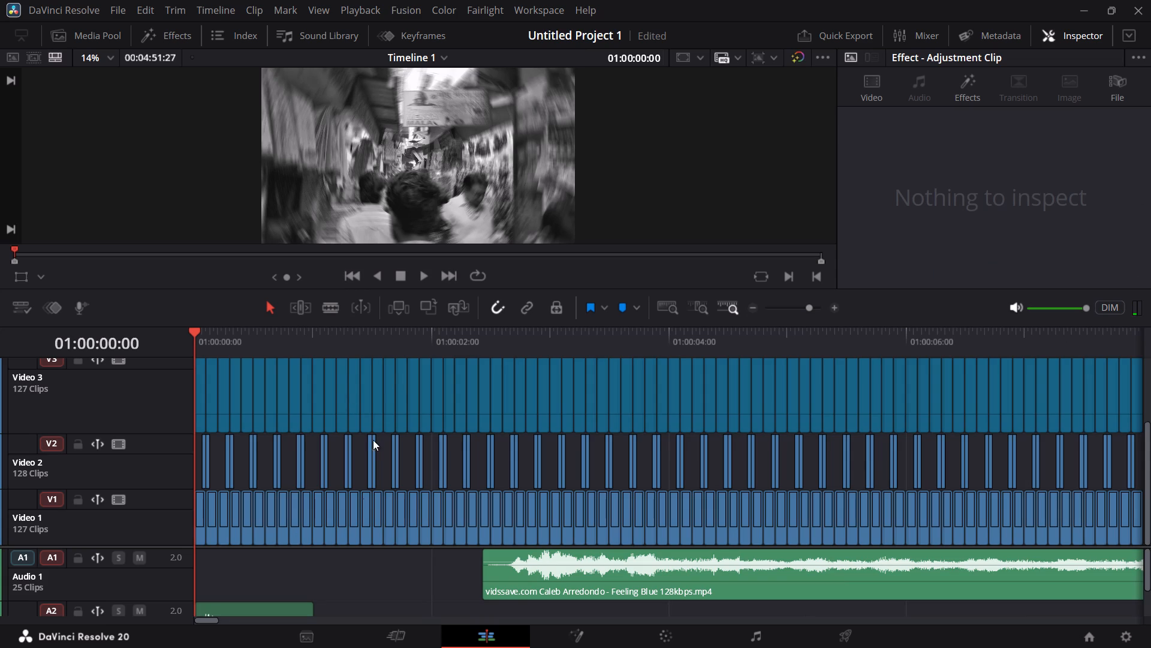
{"action": "left_click", "coordinate": [363, 562]}
{"action": "key", "text": "ctrl+a"}
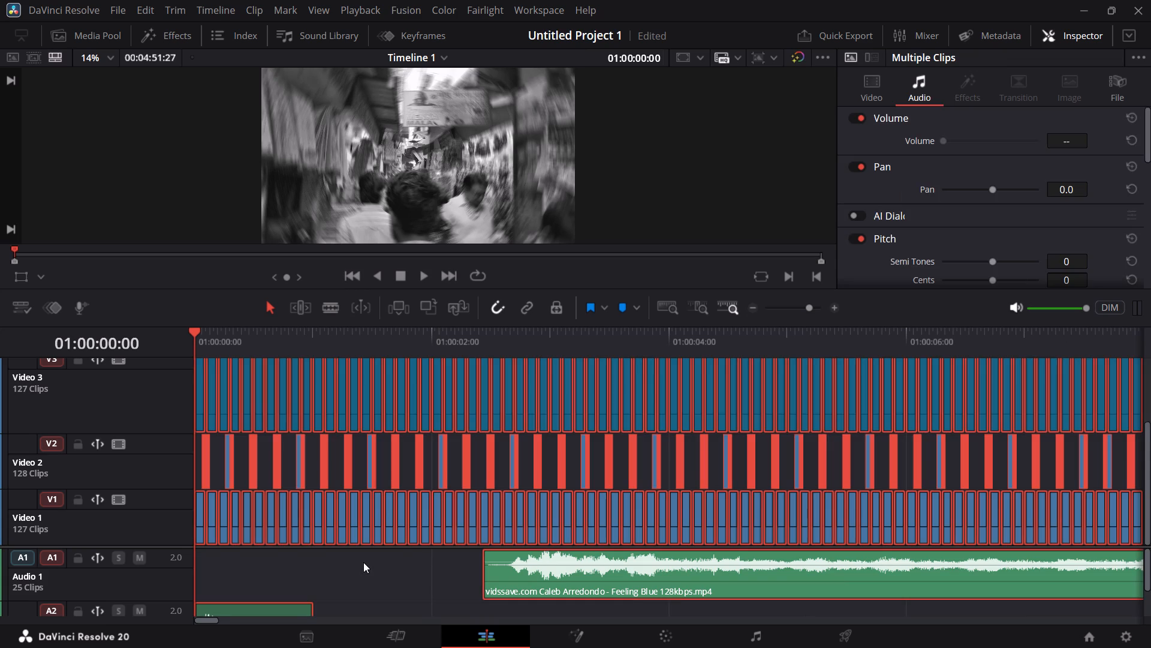
{"action": "key", "text": "BackSpace"}
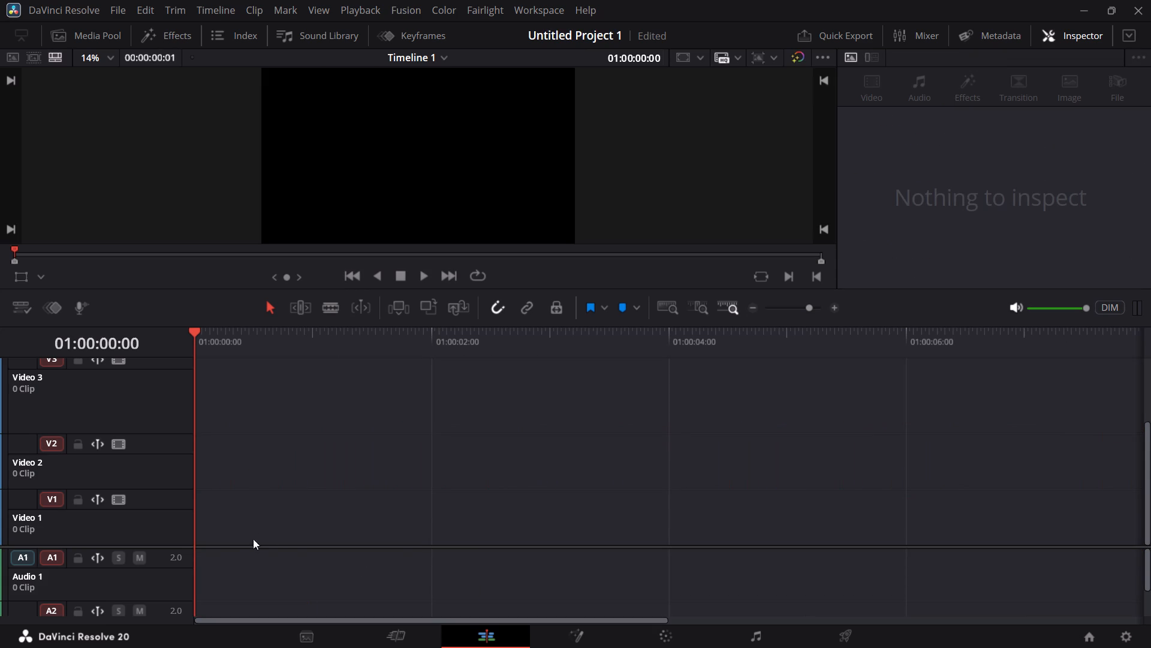
Place the Tokyo Drift song on Audio 2 at 01:00:00:00 and enlarge the timeline's audio area.
{"action": "scroll", "coordinate": [248, 552], "scroll_direction": "down", "scroll_amount": 2}
{"action": "left_click", "coordinate": [101, 40]}
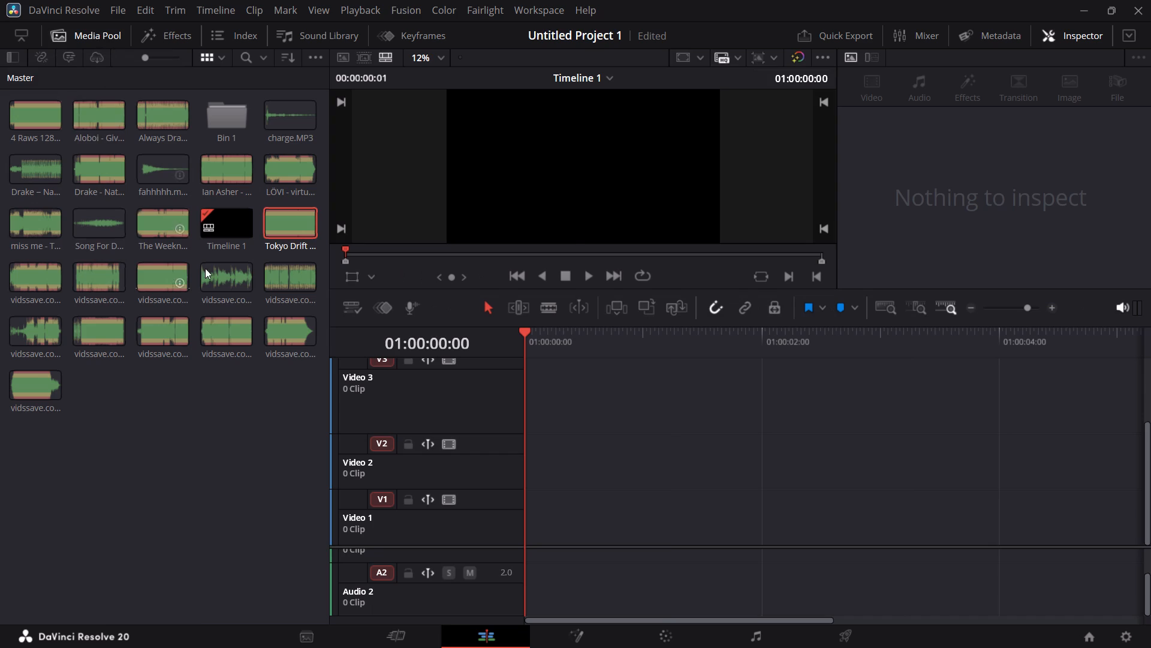
{"action": "left_click_drag", "start_coordinate": [269, 224], "coordinate": [525, 584]}
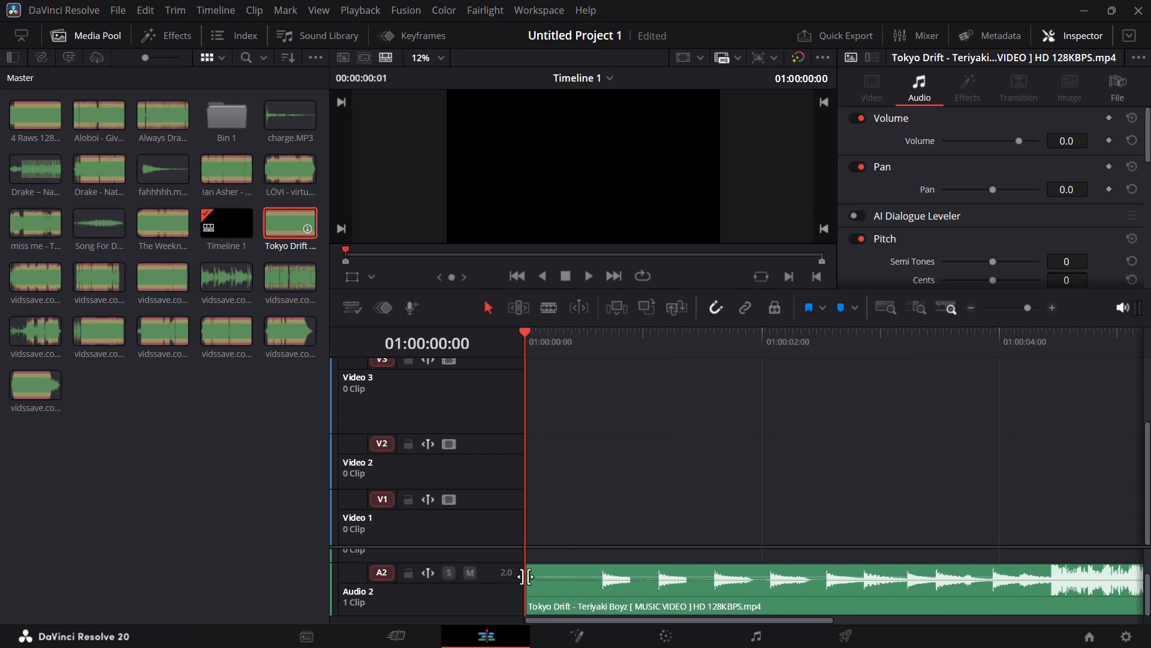
{"action": "left_click_drag", "start_coordinate": [505, 545], "coordinate": [466, 394]}
Play Tokyo Drift from the start and replay the passage around 01:00:11:19 to find where a pan effect should begin.
{"action": "key", "text": "space"}
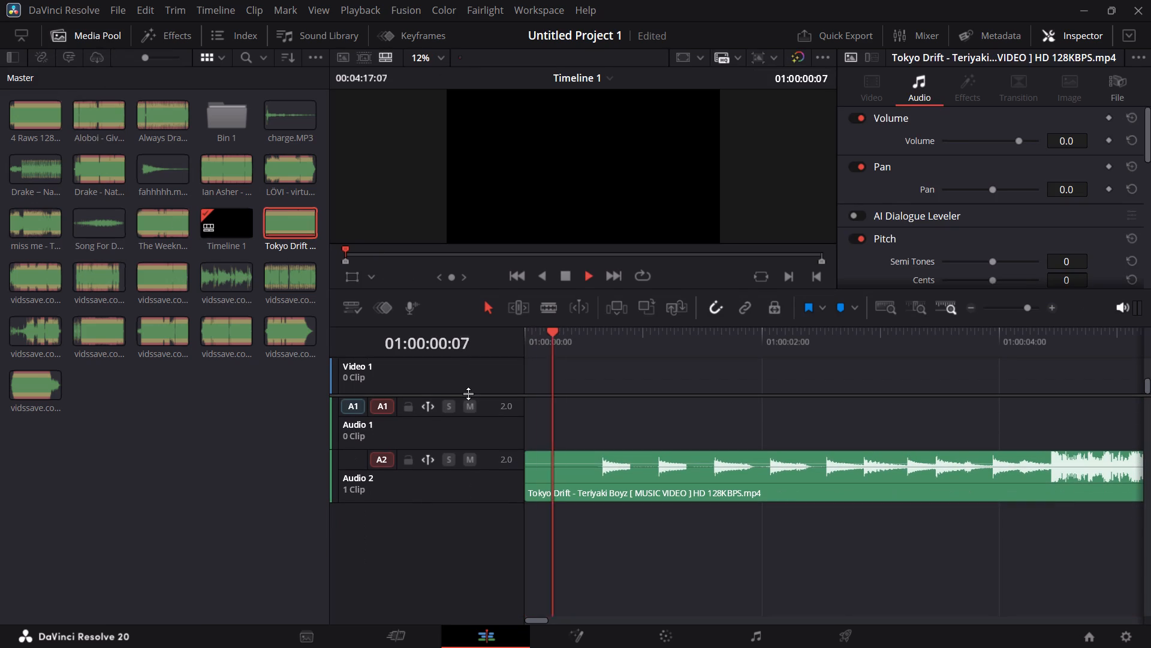
{"action": "left_click", "coordinate": [86, 40]}
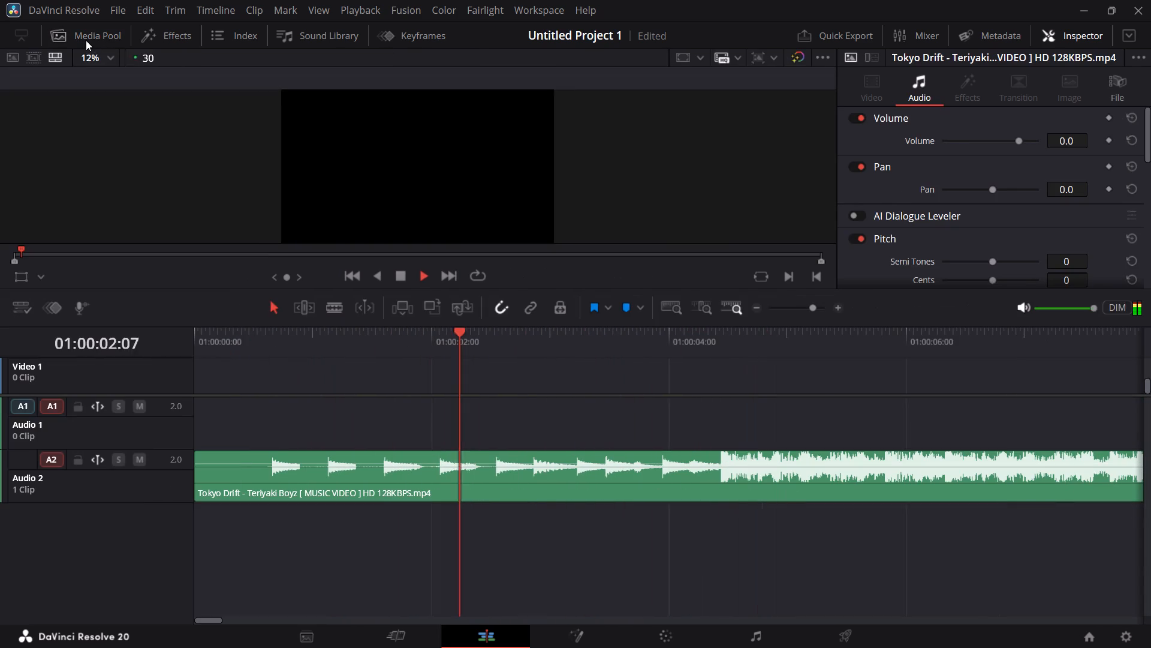
{"action": "key", "text": "space"}
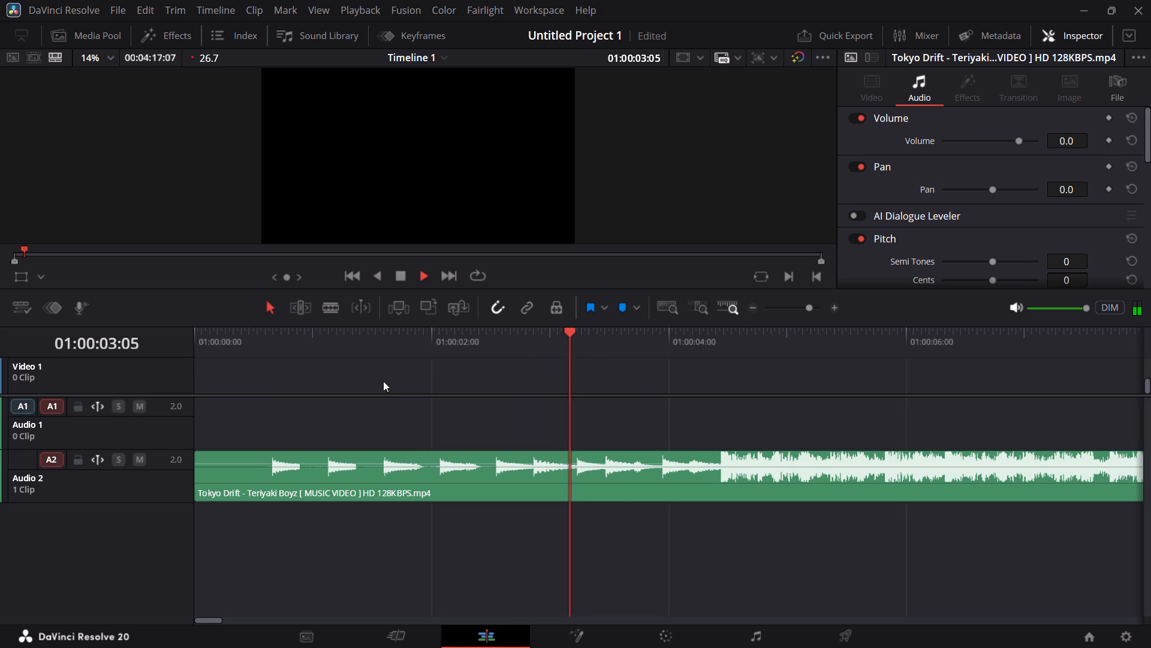
{"action": "key", "text": "space"}
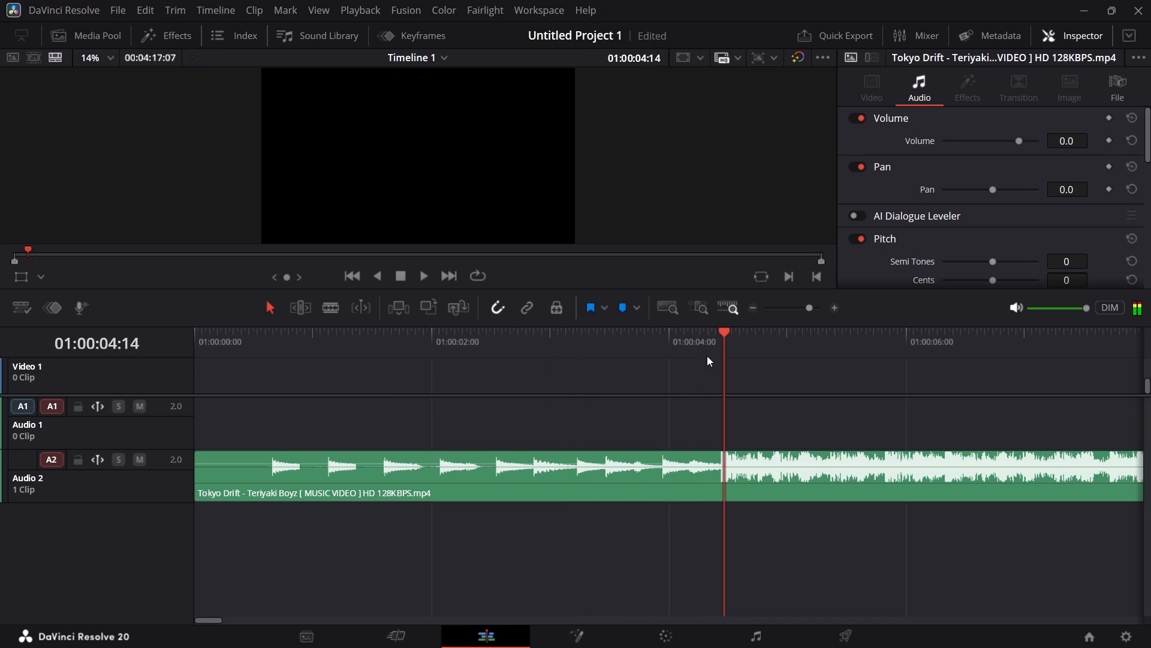
{"action": "left_click", "coordinate": [717, 335]}
{"action": "key", "text": "space"}
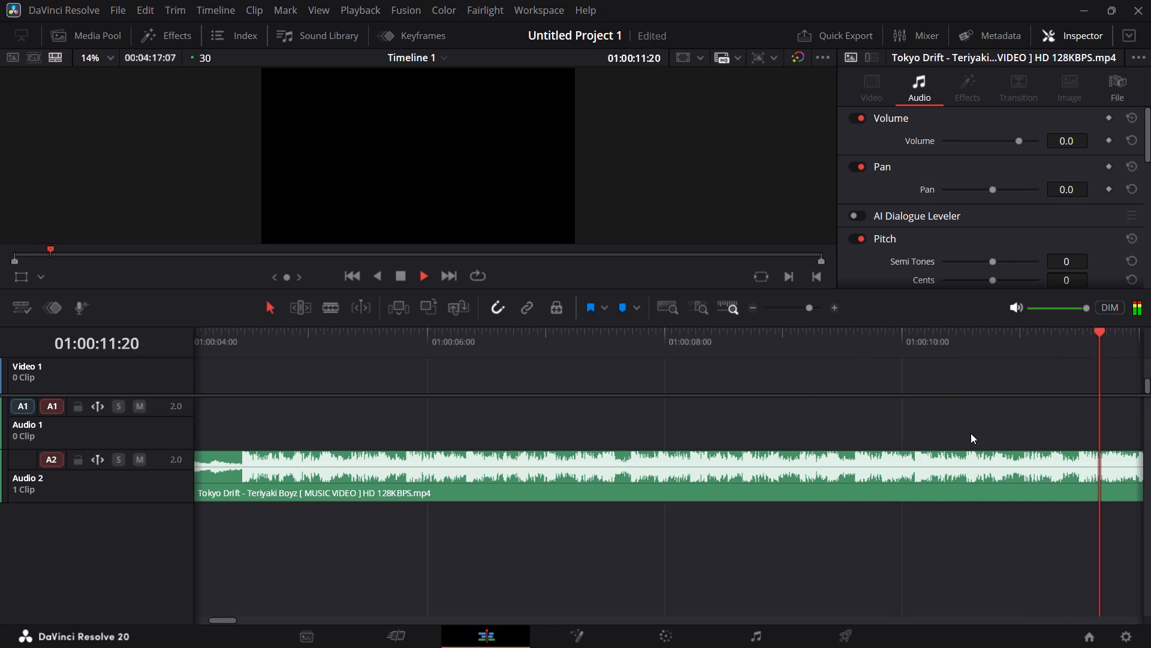
{"action": "key", "text": "space"}
{"action": "left_click", "coordinate": [1066, 342]}
{"action": "key", "text": "space"}
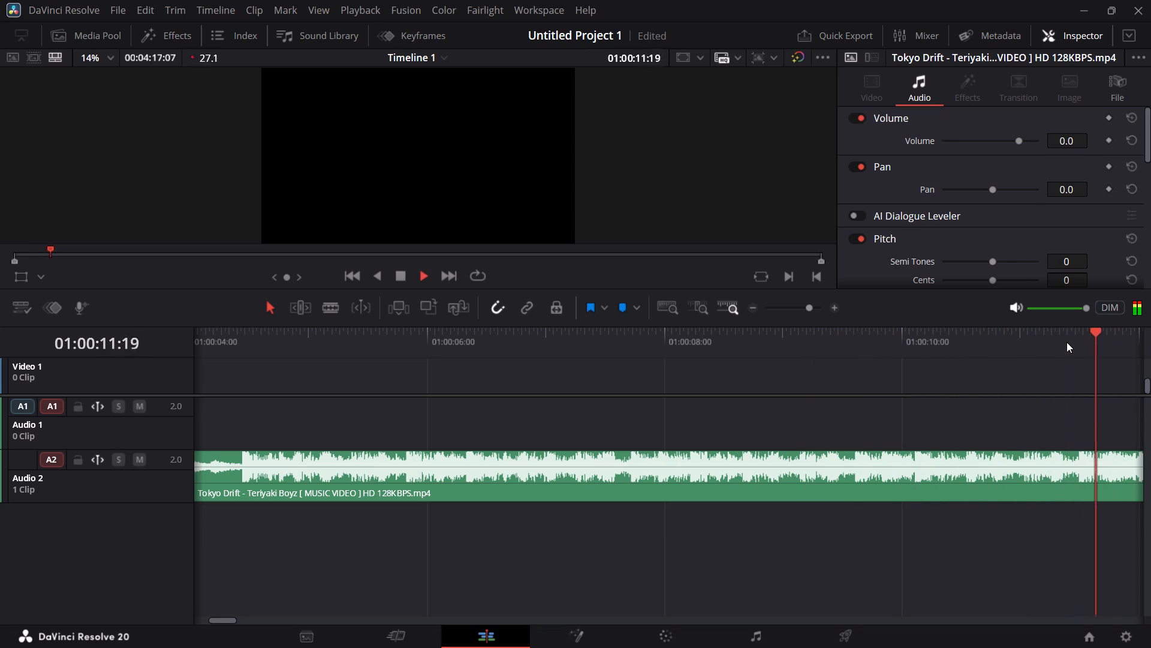
{"action": "key", "text": "space"}
{"action": "left_click", "coordinate": [1090, 342]}
{"action": "key", "text": "space"}
{"action": "key", "text": "space"}
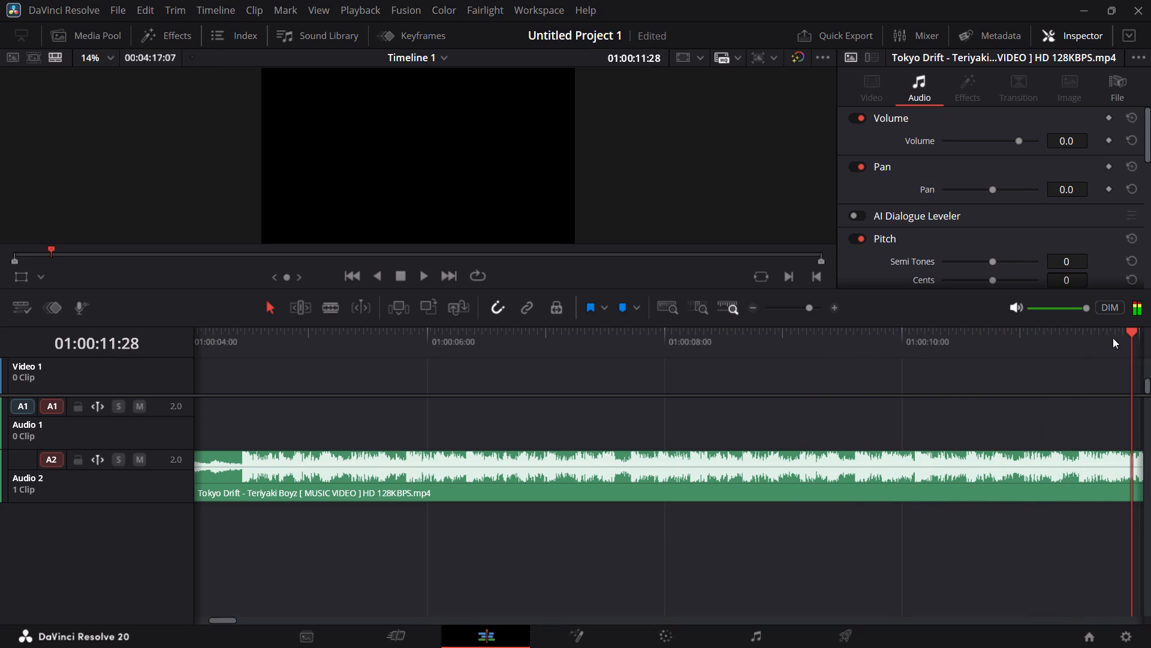
Add a pan keyframe to the Tokyo Drift clip at 01:00:11:20 and set its pan to -100.
{"action": "left_click", "coordinate": [1092, 330]}
{"action": "left_click", "coordinate": [1100, 334]}
{"action": "left_click", "coordinate": [1014, 494]}
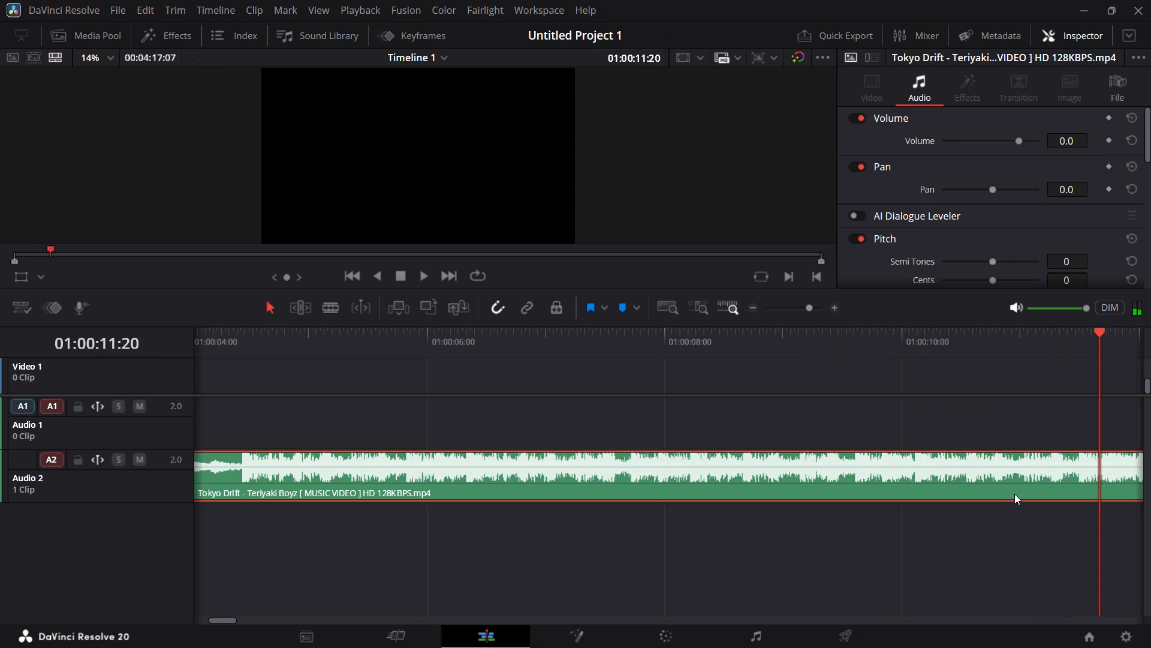
{"action": "left_click", "coordinate": [1109, 191]}
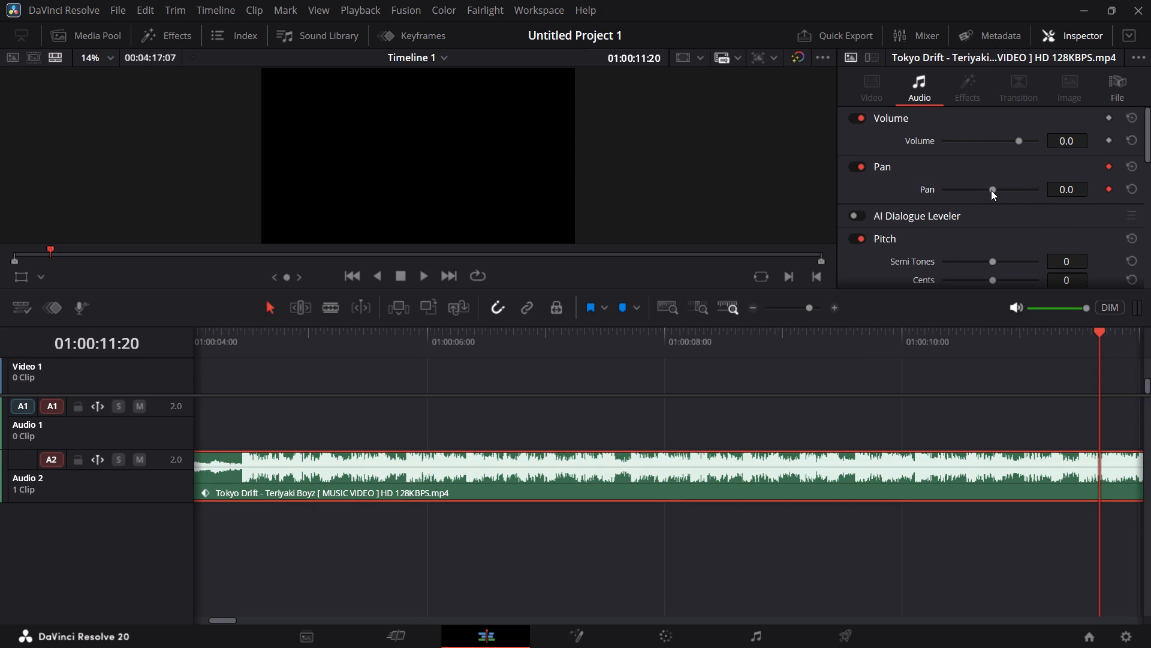
{"action": "left_click_drag", "start_coordinate": [991, 190], "coordinate": [877, 187]}
Add a pan keyframe to the Tokyo Drift clip at 01:00:12:00 and set its pan to 100.
{"action": "left_click_drag", "start_coordinate": [227, 619], "coordinate": [234, 619]}
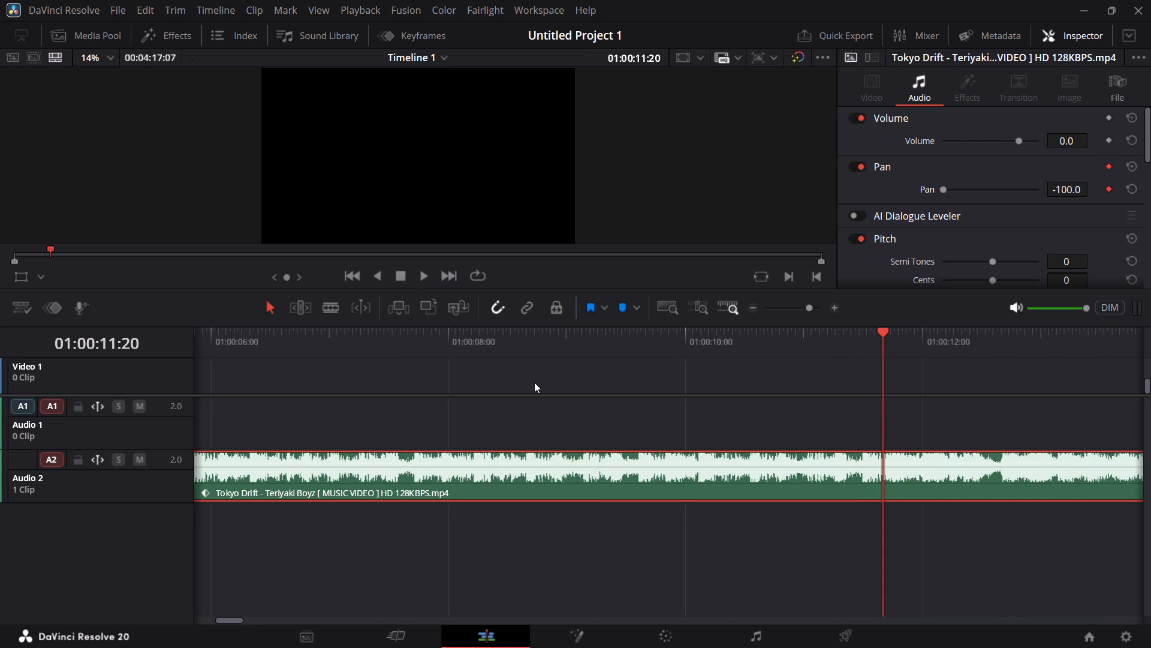
{"action": "key", "text": "Right"}
{"action": "key", "text": "Right"}
{"action": "key", "text": "Right"}
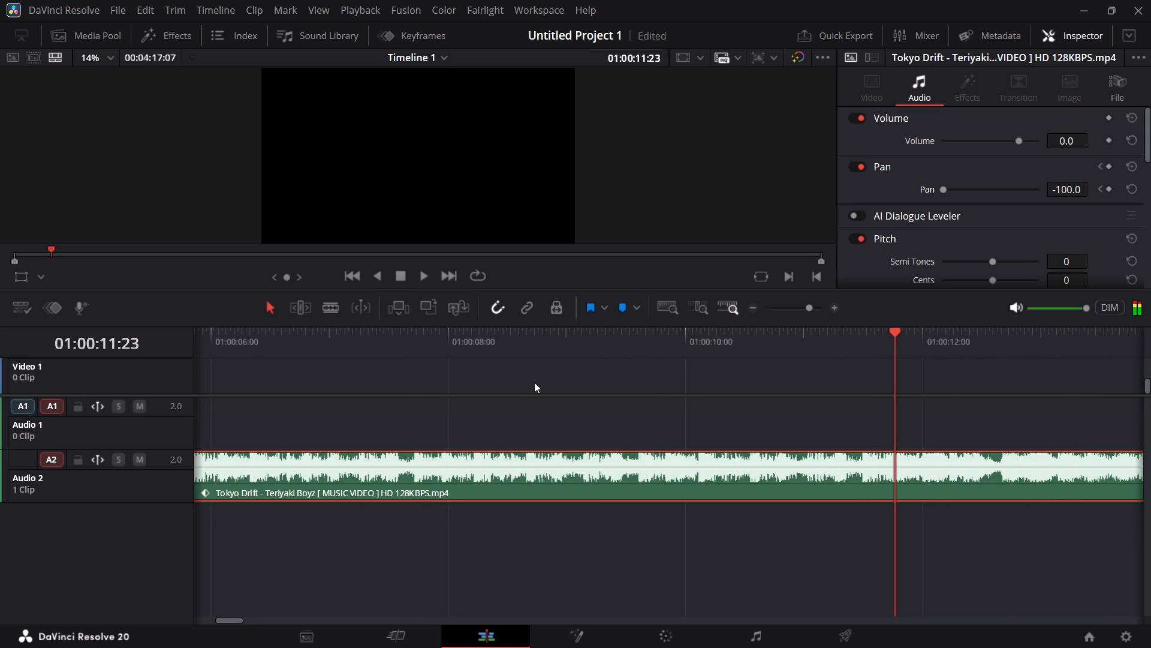
{"action": "key", "text": "Right"}
{"action": "key", "text": "Right"}
{"action": "key", "text": "Right"}
{"action": "key", "text": "Right"}
{"action": "key", "text": "Right"}
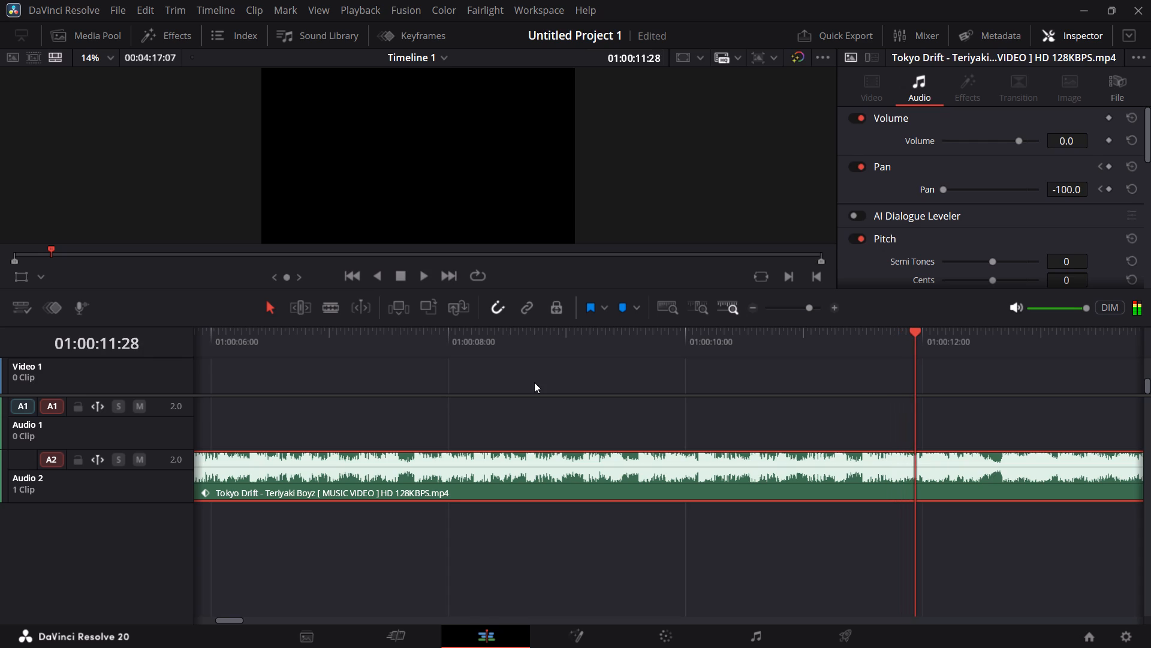
{"action": "key", "text": "Right"}
{"action": "key", "text": "Right"}
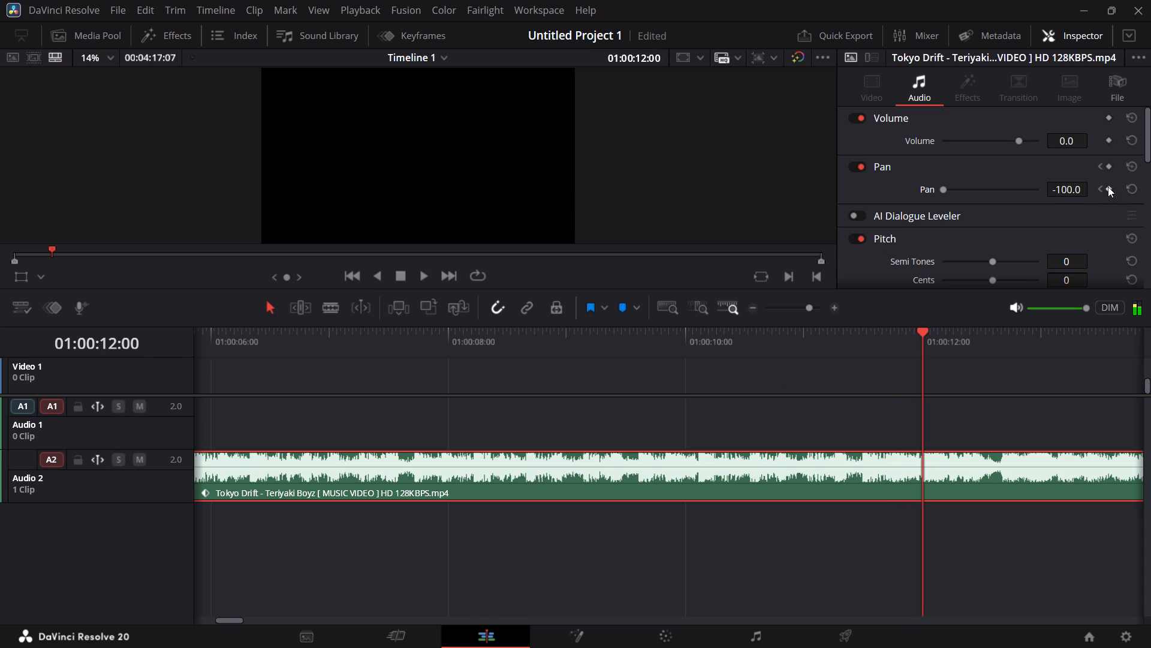
{"action": "left_click", "coordinate": [1108, 187]}
{"action": "left_click_drag", "start_coordinate": [1007, 186], "coordinate": [1114, 195]}
Add a pan keyframe to the Tokyo Drift clip at 01:00:12:10 and set its pan to -100.
{"action": "key", "text": "Right"}
{"action": "key", "text": "Right"}
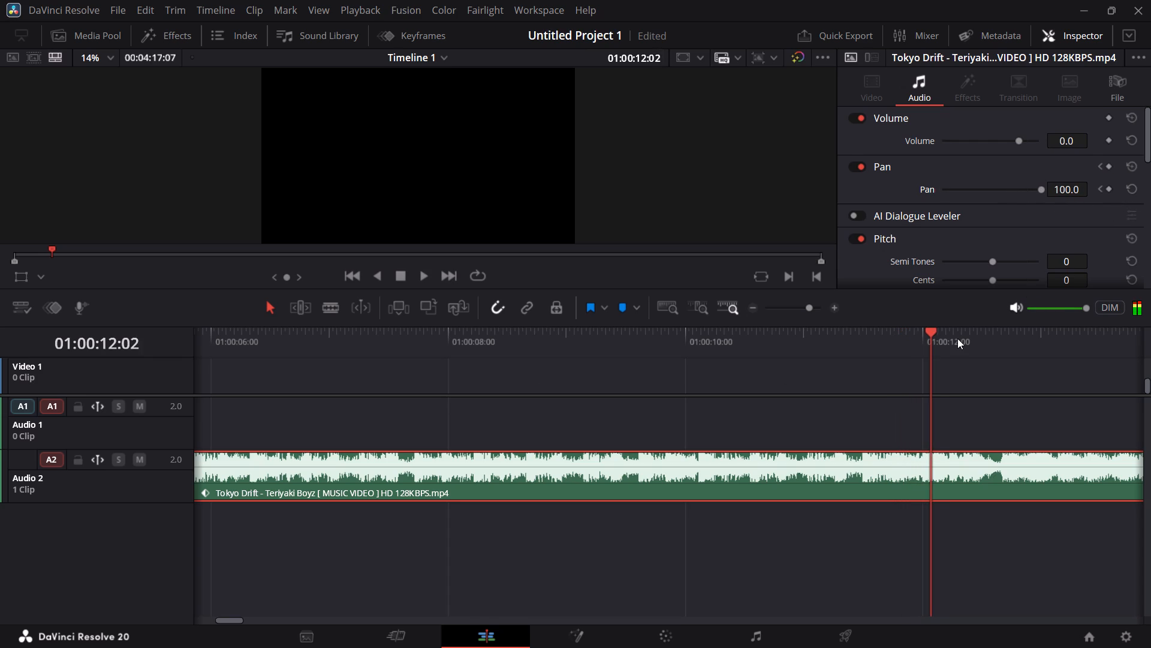
{"action": "key", "text": "Right"}
{"action": "key", "text": "Right"}
{"action": "key", "text": "Right"}
{"action": "key", "text": "Right"}
{"action": "key", "text": "Right"}
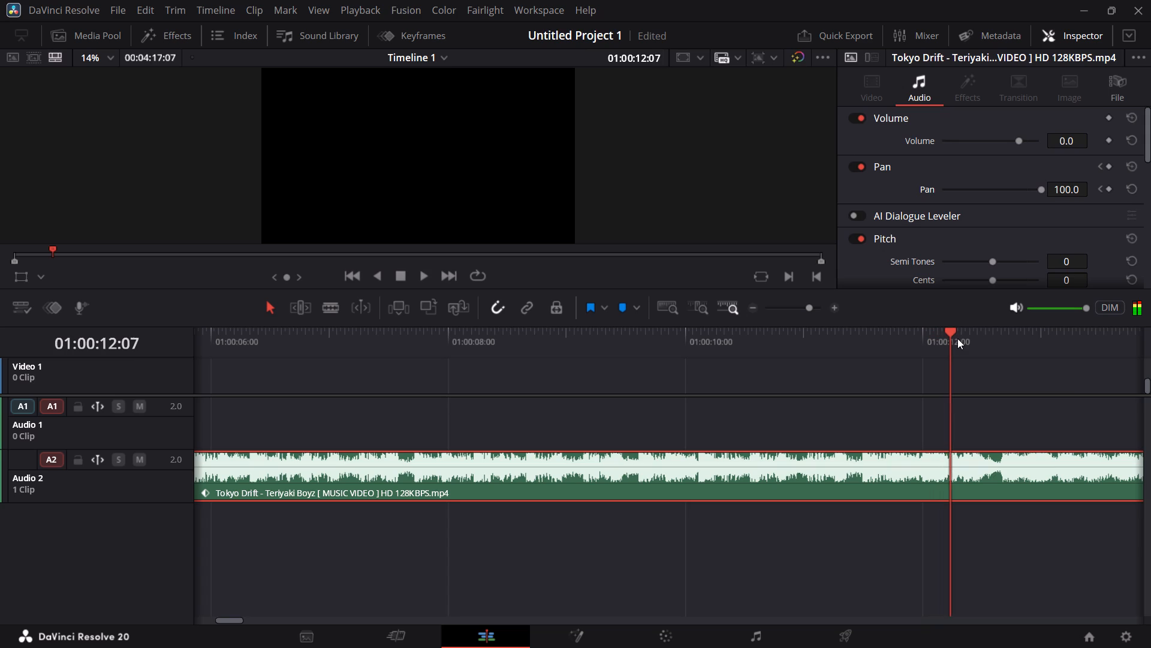
{"action": "key", "text": "Right"}
{"action": "key", "text": "Right"}
{"action": "key", "text": "Right"}
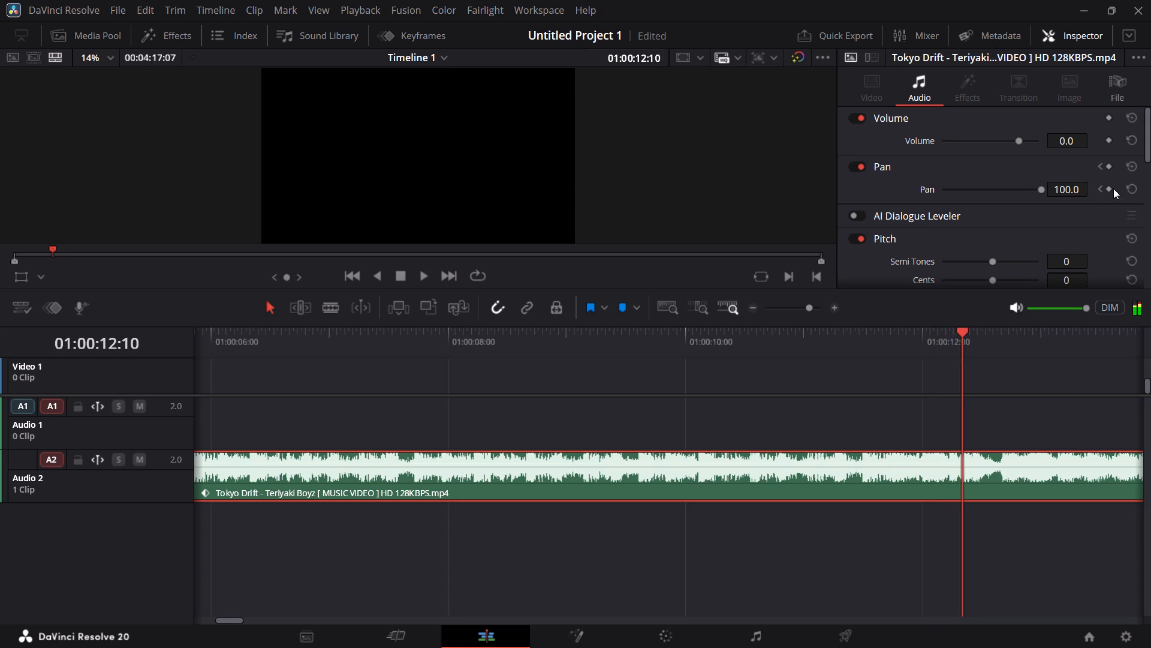
{"action": "left_click", "coordinate": [1111, 188]}
{"action": "left_click_drag", "start_coordinate": [1041, 190], "coordinate": [818, 203]}
{"action": "left_click_drag", "start_coordinate": [818, 203], "coordinate": [744, 206]}
Add a pan keyframe to the Tokyo Drift clip at 01:00:12:20 and set its pan to 100.
{"action": "key", "text": "Right"}
{"action": "key", "text": "Right"}
{"action": "key", "text": "Right"}
{"action": "key", "text": "Right"}
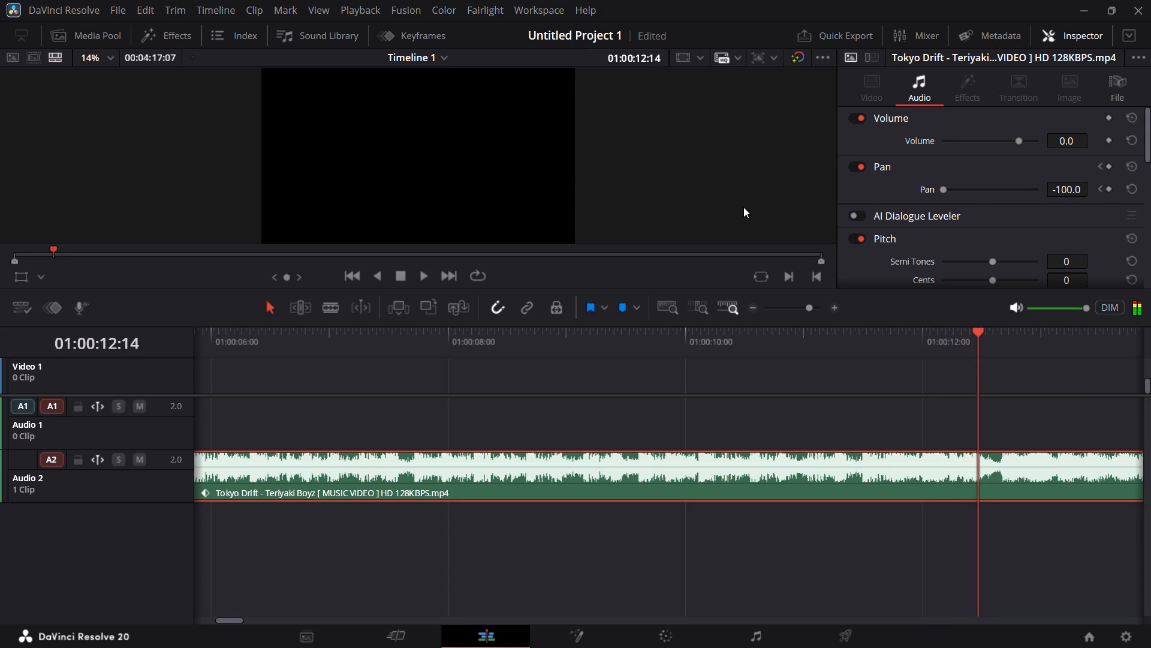
{"action": "key", "text": "Right"}
{"action": "key", "text": "Right"}
{"action": "key", "text": "Right"}
{"action": "key", "text": "Right"}
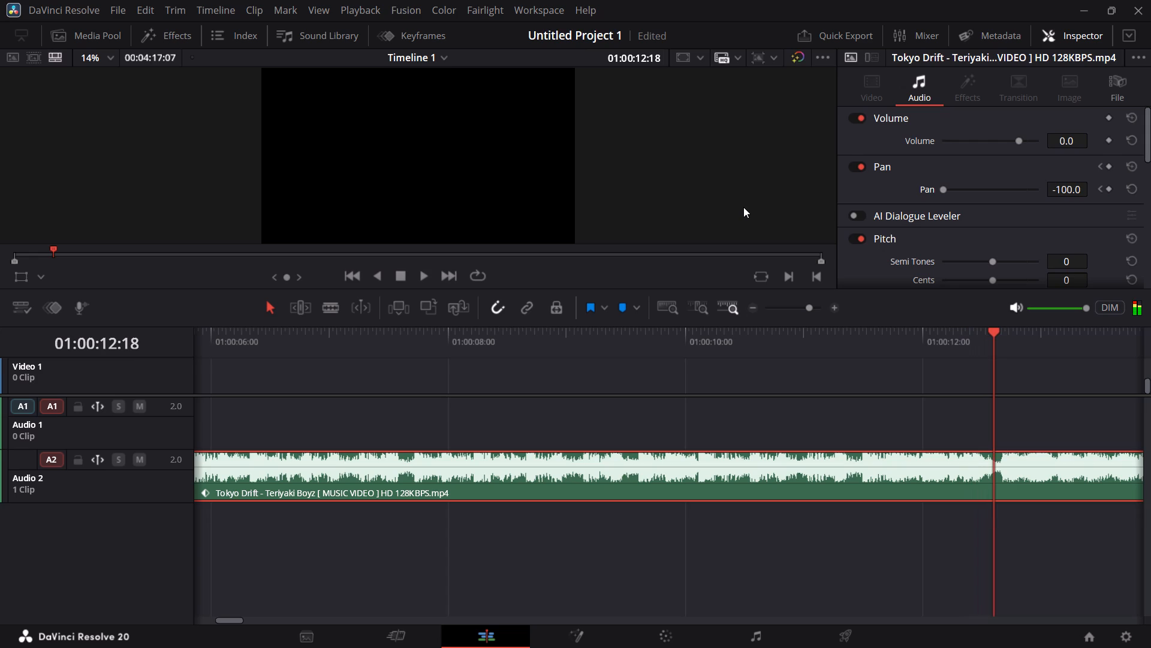
{"action": "key", "text": "Right"}
{"action": "key", "text": "Right"}
{"action": "left_click", "coordinate": [1108, 190]}
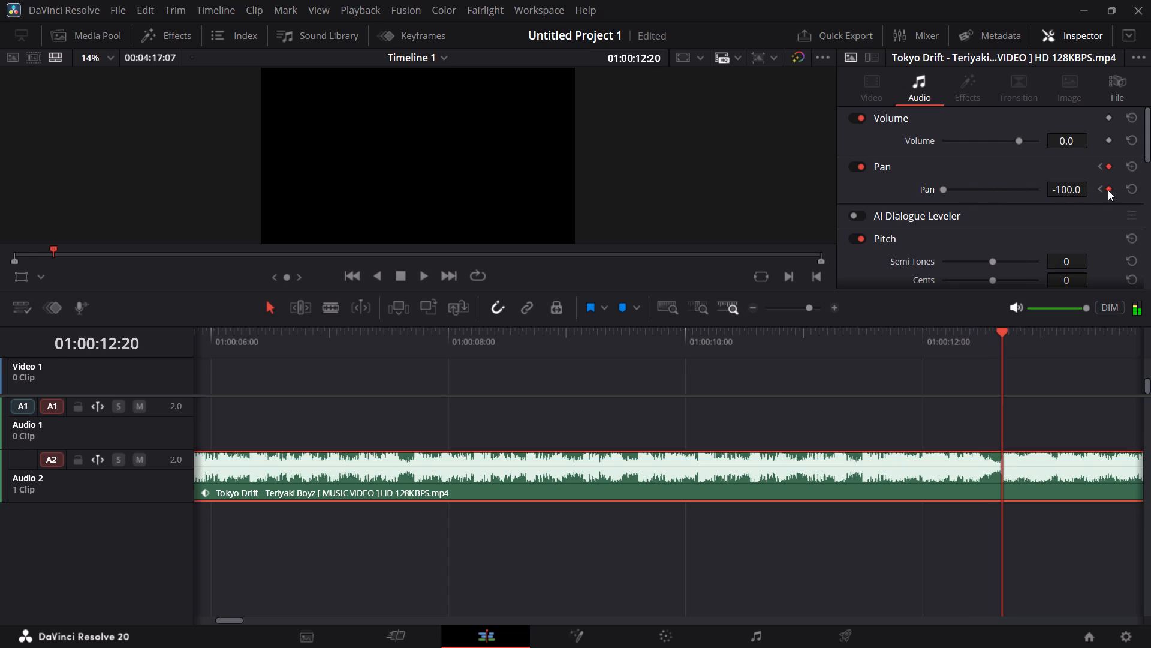
{"action": "left_click_drag", "start_coordinate": [942, 190], "coordinate": [1146, 211]}
Add a pan keyframe to the Tokyo Drift clip at 01:00:13:00 and set its pan to -100.
{"action": "key", "text": "Right"}
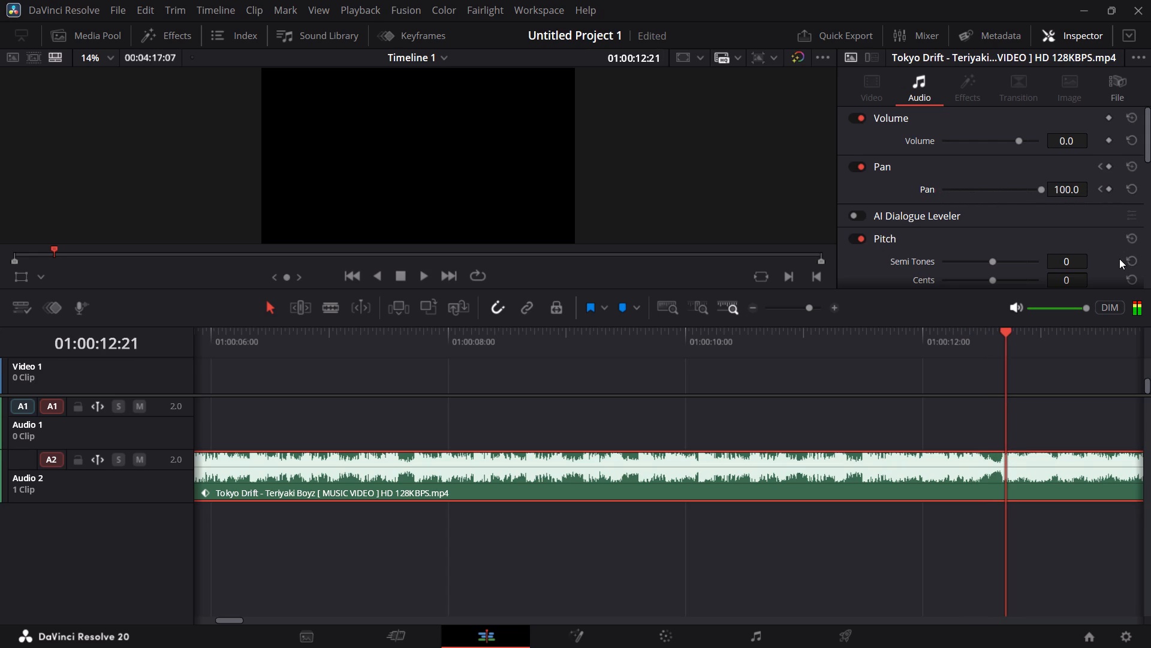
{"action": "key", "text": "Right"}
{"action": "key", "text": "Right"}
{"action": "key", "text": "Right"}
{"action": "key", "text": "Right"}
{"action": "key", "text": "Right"}
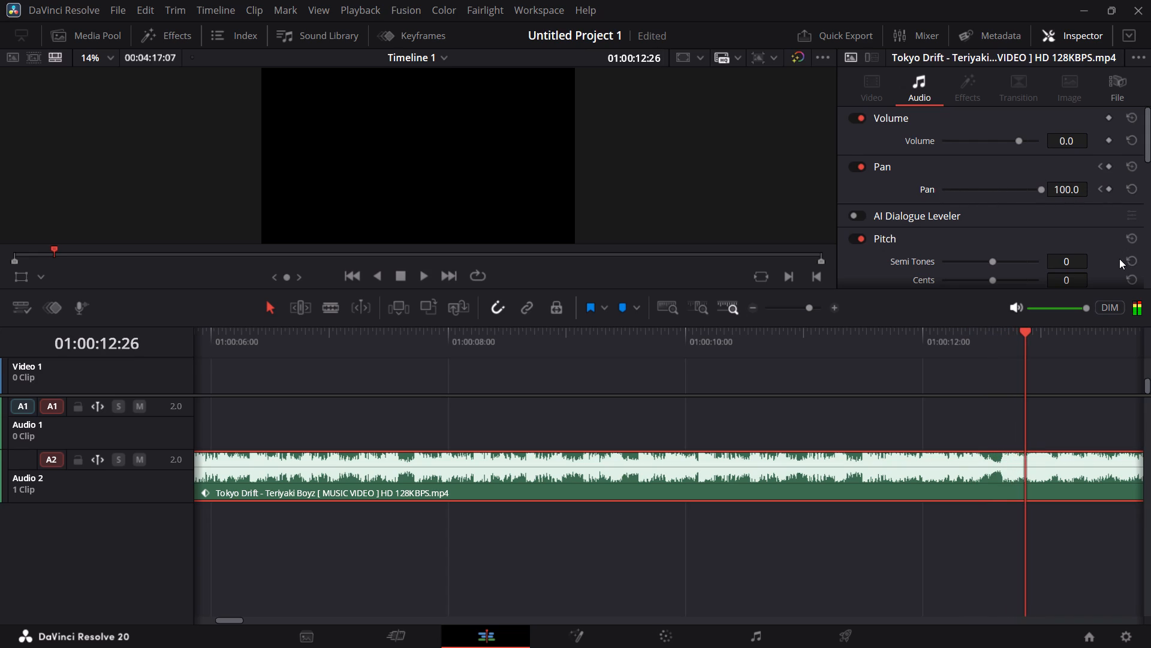
{"action": "key", "text": "Right"}
{"action": "key", "text": "Right"}
{"action": "key", "text": "Right"}
{"action": "key", "text": "Right"}
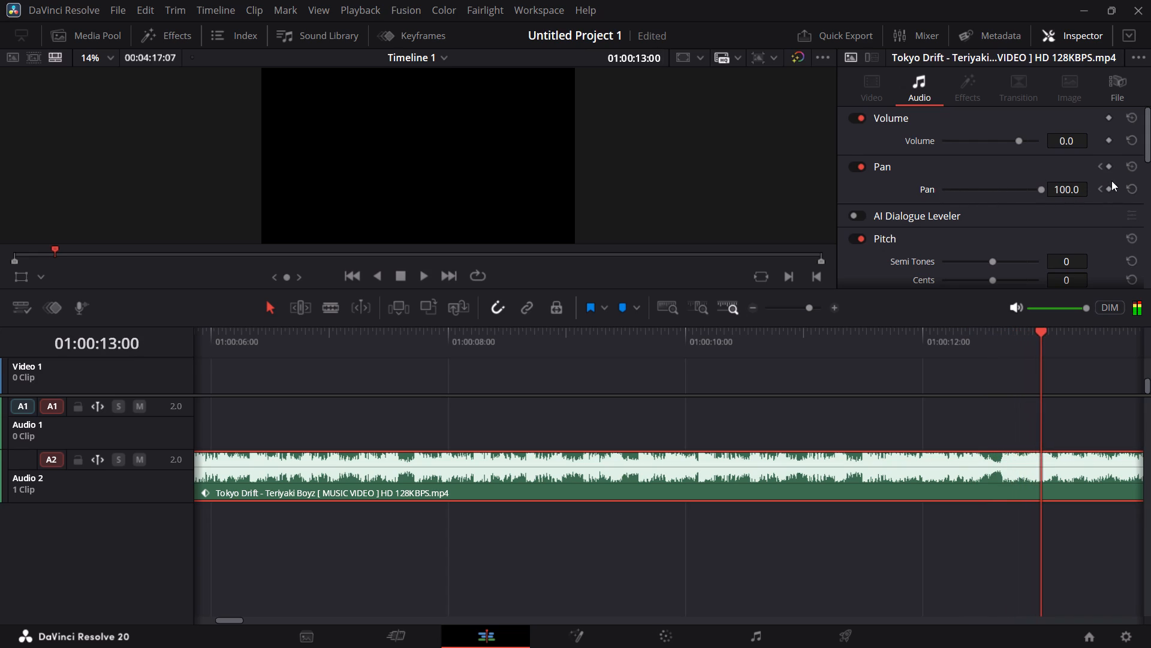
{"action": "left_click", "coordinate": [1109, 188]}
{"action": "left_click_drag", "start_coordinate": [1038, 191], "coordinate": [855, 191]}
{"action": "left_click_drag", "start_coordinate": [855, 191], "coordinate": [855, 192]}
Play Tokyo Drift from about 01:00:08:00 through the pan keyframes, and replay briefly from 01:00:06:11 to check the panning.
{"action": "left_click", "coordinate": [465, 344]}
{"action": "key", "text": "space"}
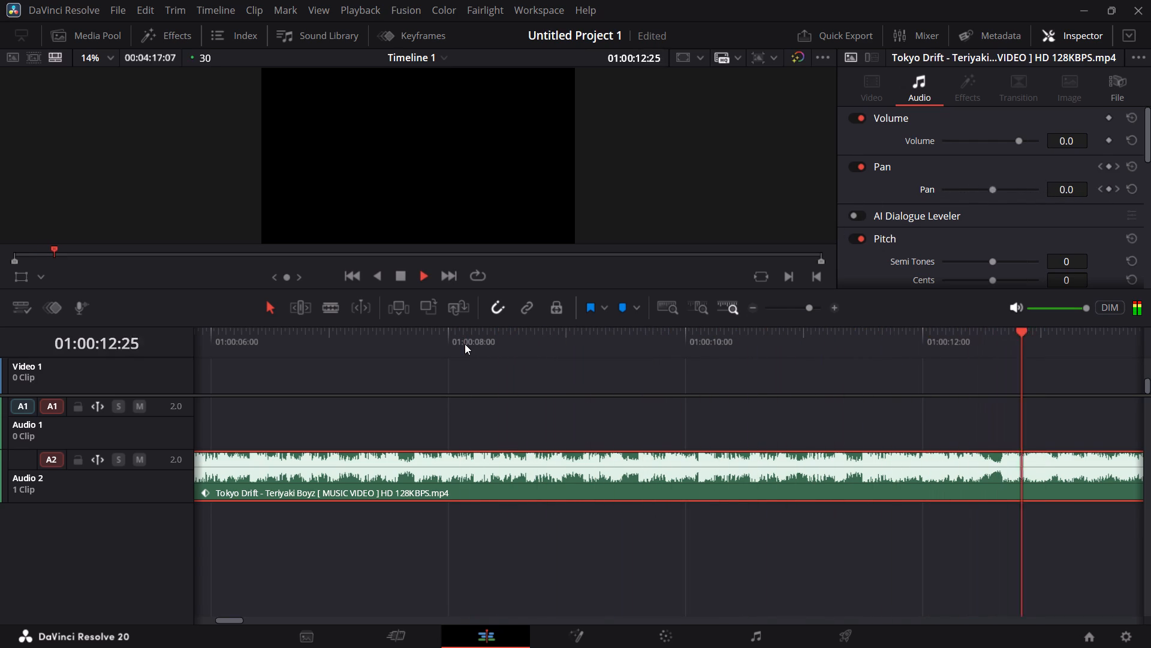
{"action": "key", "text": "space"}
{"action": "left_click_drag", "start_coordinate": [371, 334], "coordinate": [256, 332]}
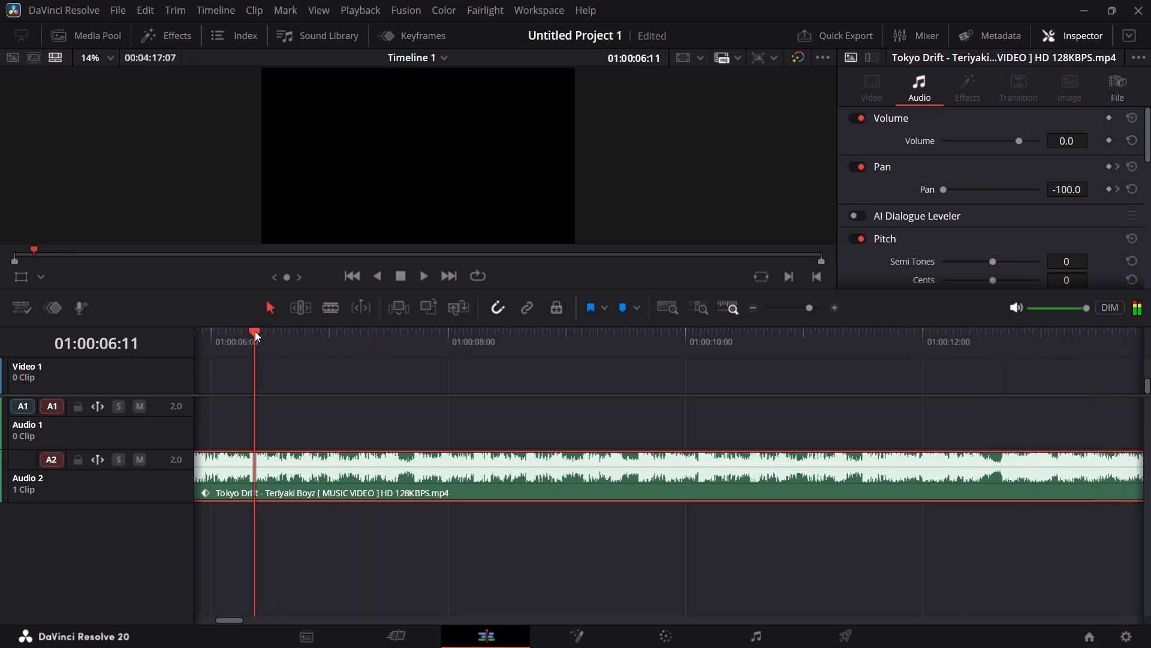
{"action": "key", "text": "space"}
{"action": "key", "text": "space"}
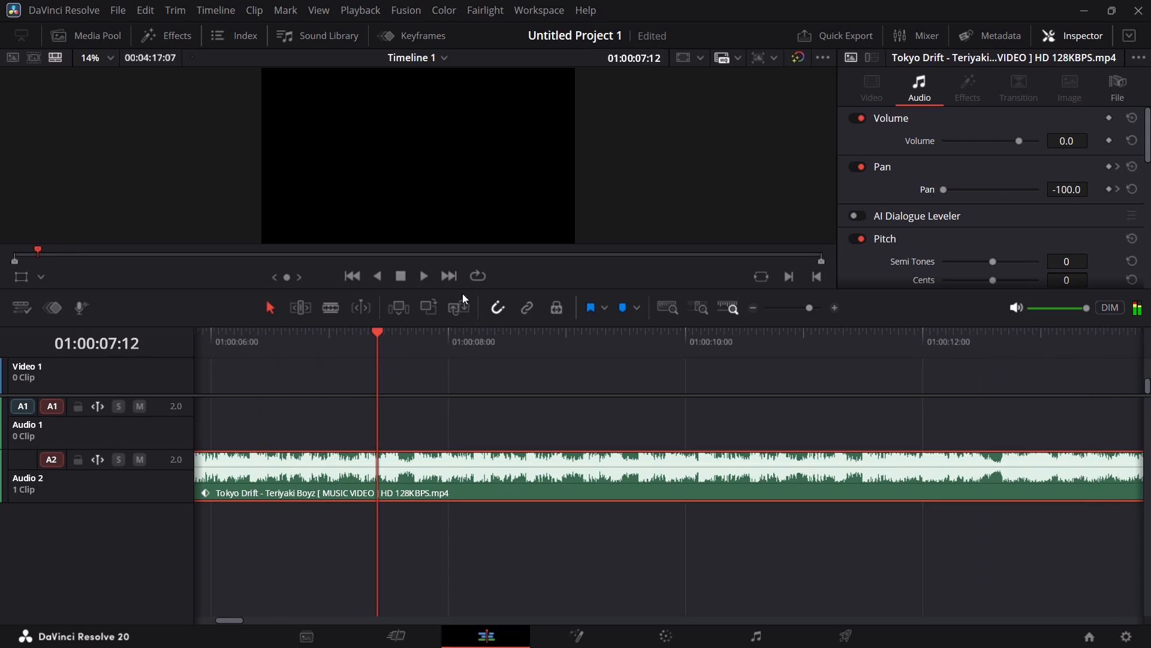
Add a pan keyframe at 01:00:11:19, one frame before the first existing pan keyframe, and set its pan to 0.
{"action": "left_click", "coordinate": [454, 280]}
{"action": "left_click", "coordinate": [355, 273]}
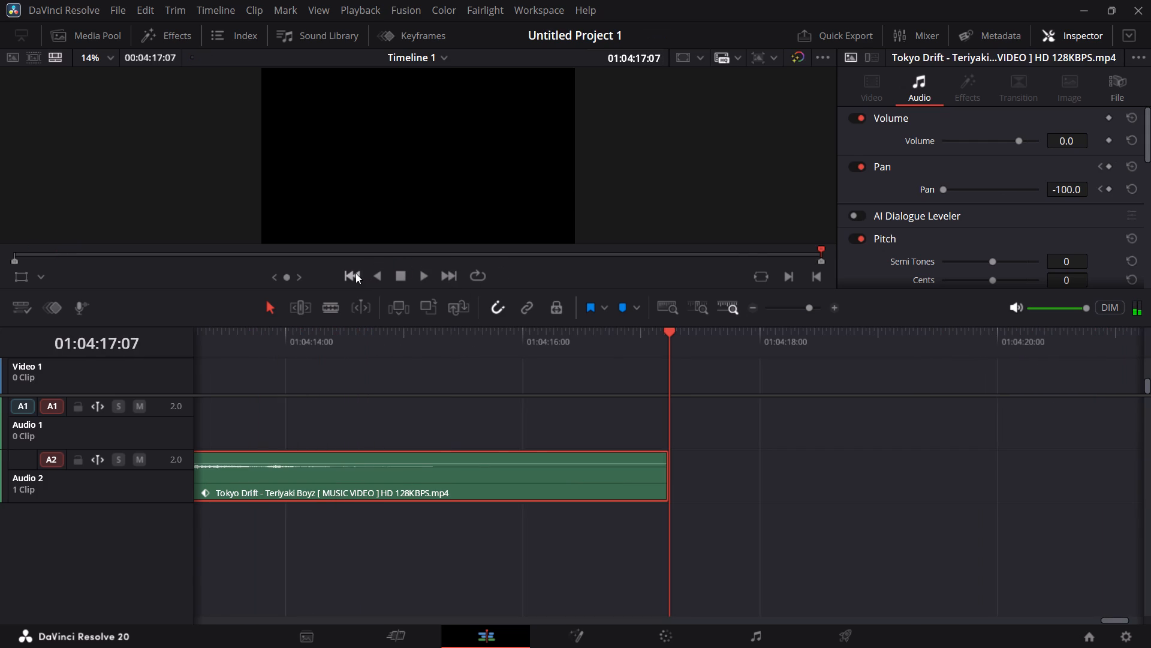
{"action": "left_click", "coordinate": [1119, 188]}
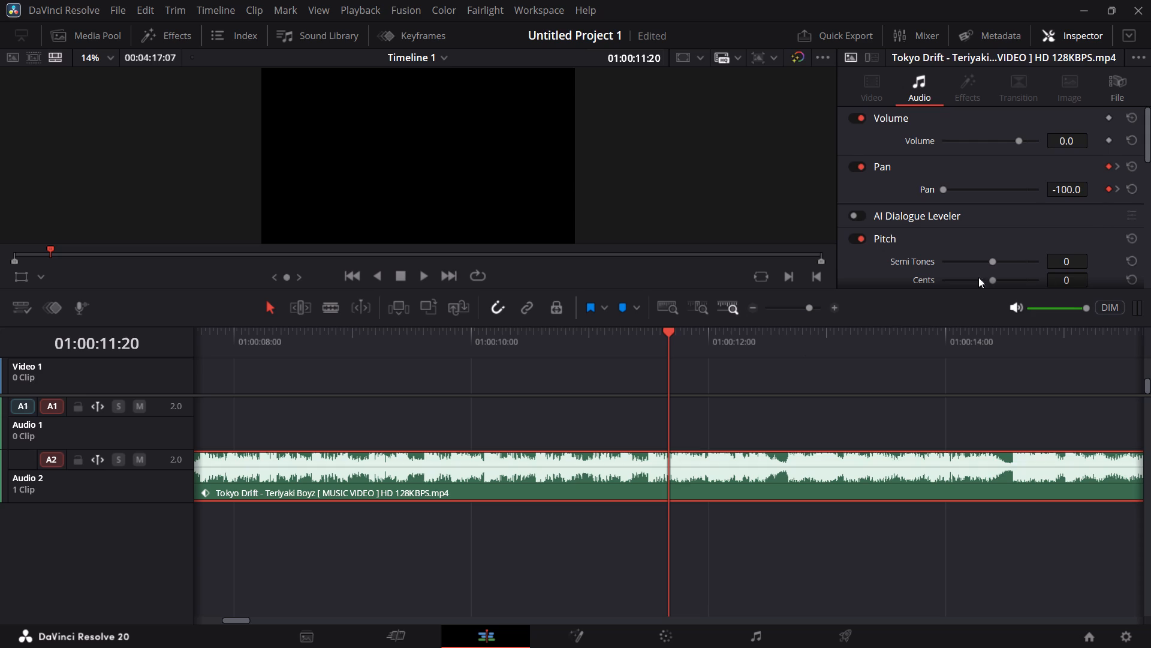
{"action": "left_click", "coordinate": [659, 334]}
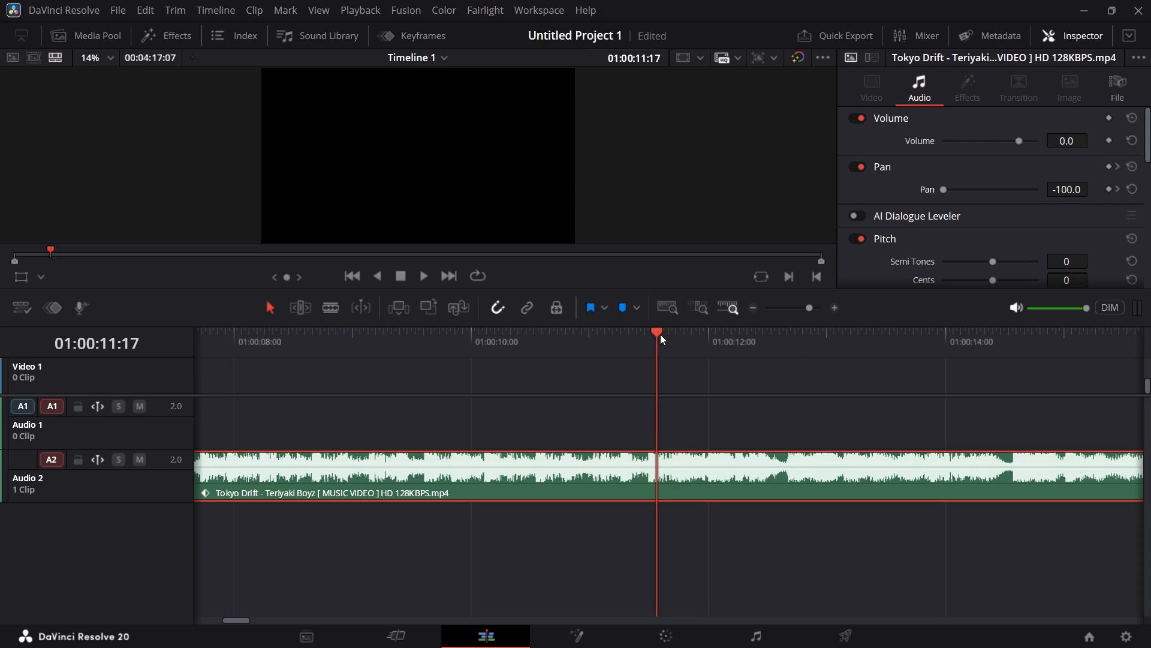
{"action": "left_click", "coordinate": [1119, 190]}
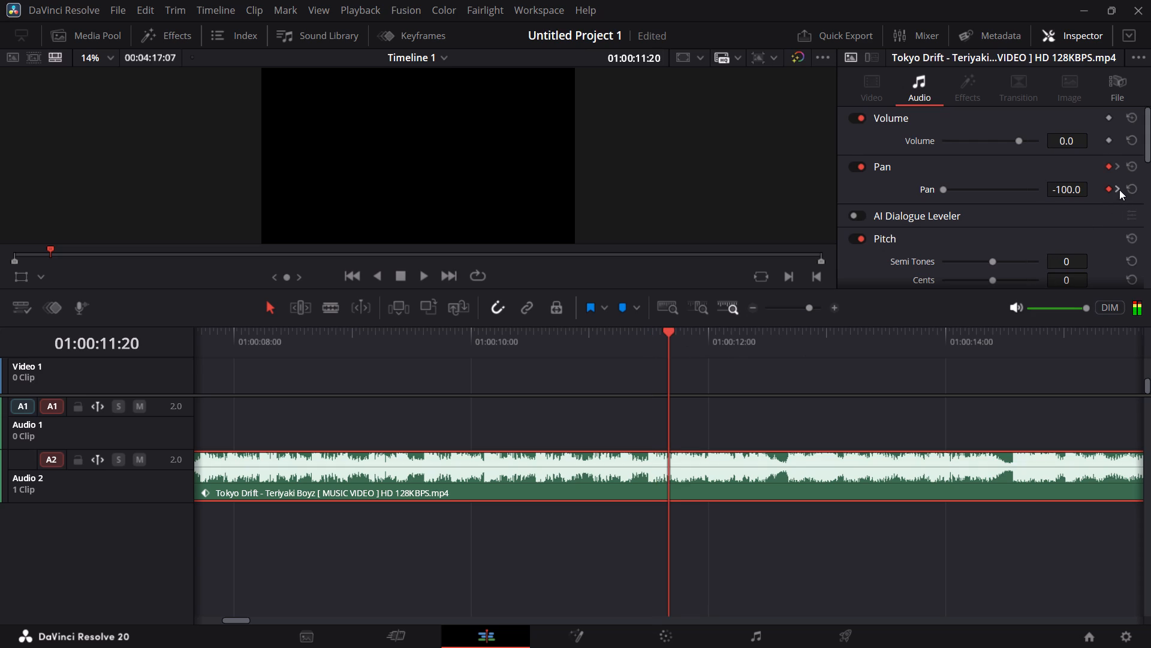
{"action": "key", "text": "Left"}
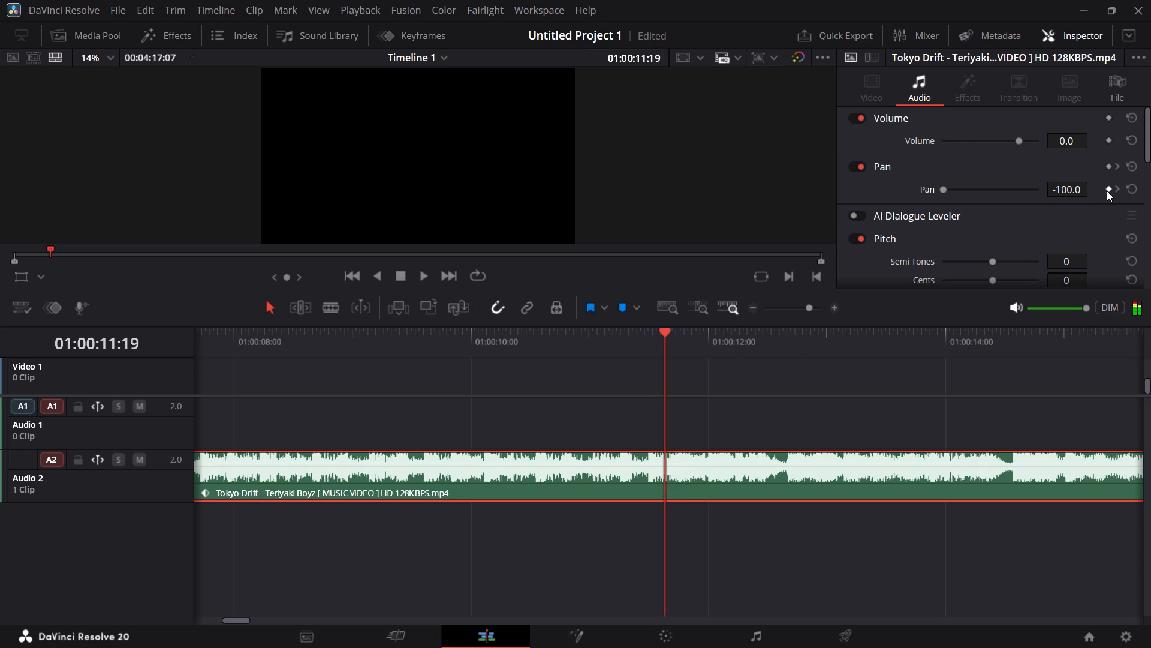
{"action": "left_click", "coordinate": [1107, 191]}
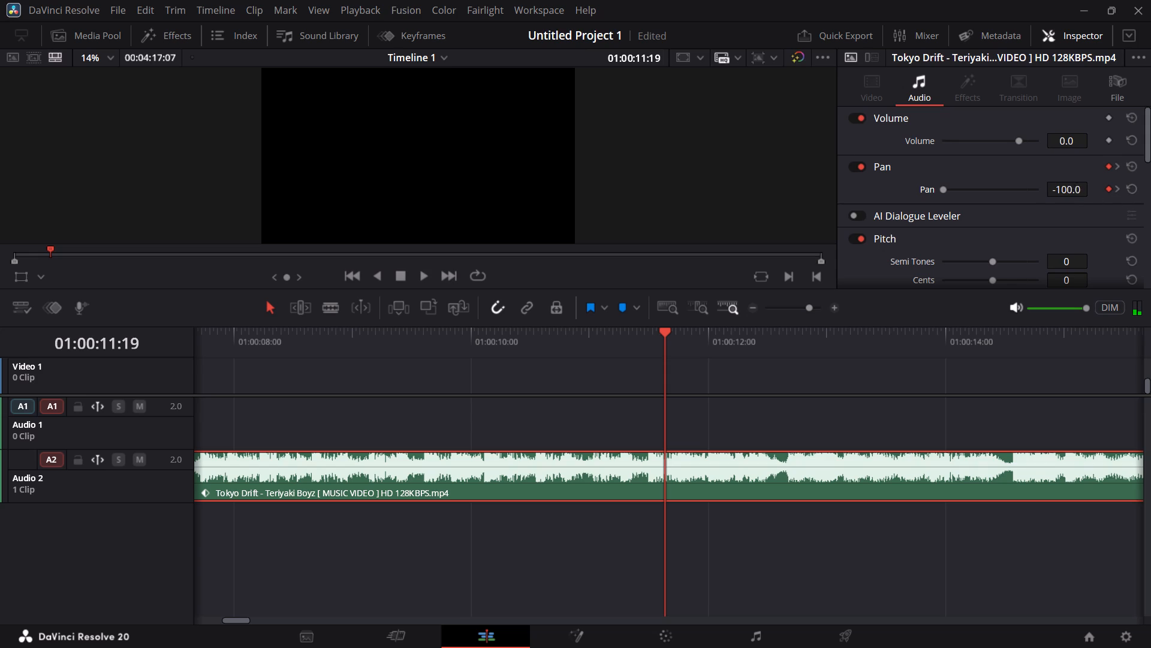
{"action": "double_click", "coordinate": [1072, 189]}
{"action": "key", "text": "0"}
Play Tokyo Drift from about 01:00:11:00 through all the pan keyframes to listen to the panning effect.
{"action": "left_click", "coordinate": [596, 335]}
{"action": "key", "text": "space"}
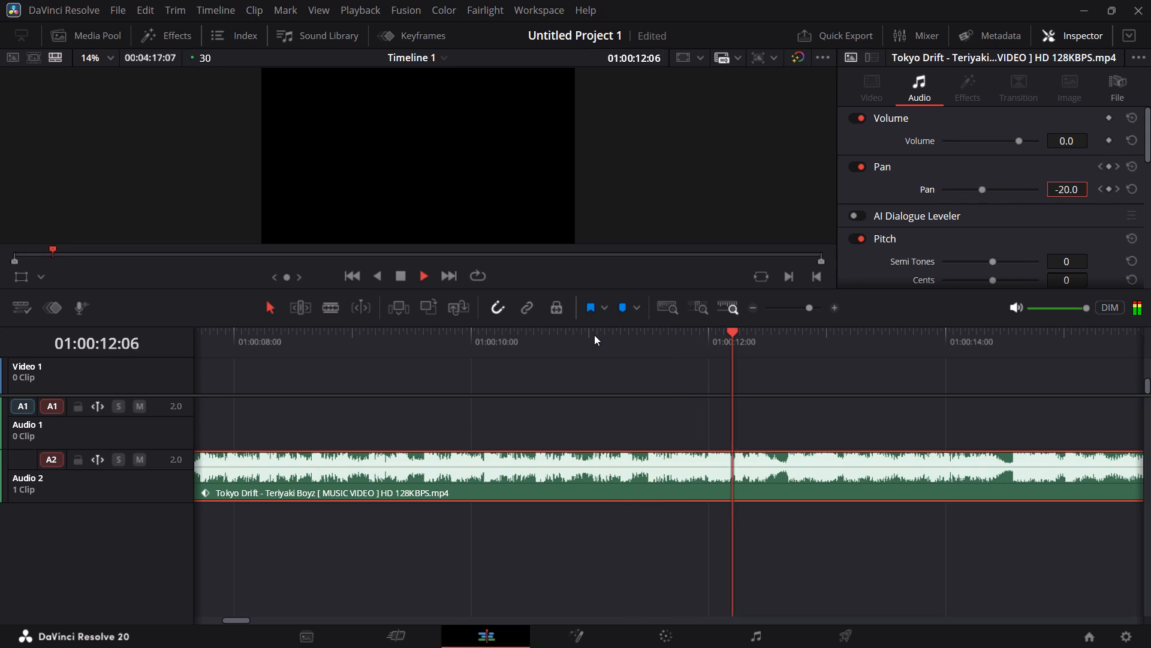
{"action": "key", "text": "space"}
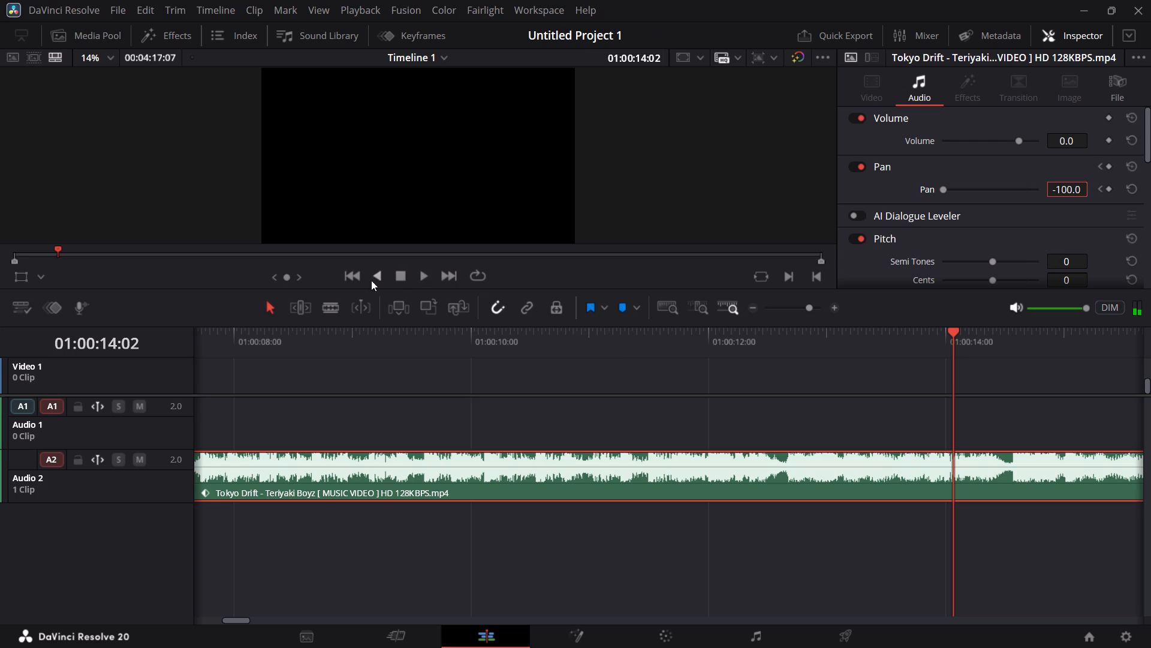
Return to the timeline start and step through the Tokyo Drift pan keyframes up to 01:00:13:00 to review their values.
{"action": "left_click", "coordinate": [354, 279]}
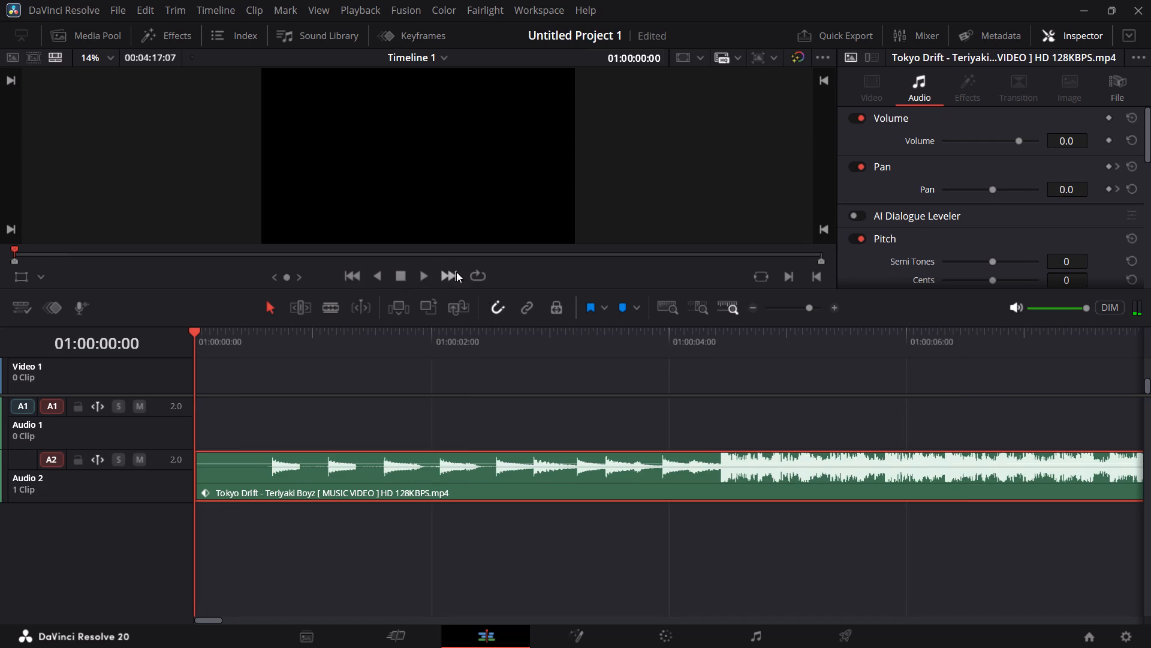
{"action": "left_click", "coordinate": [1115, 188]}
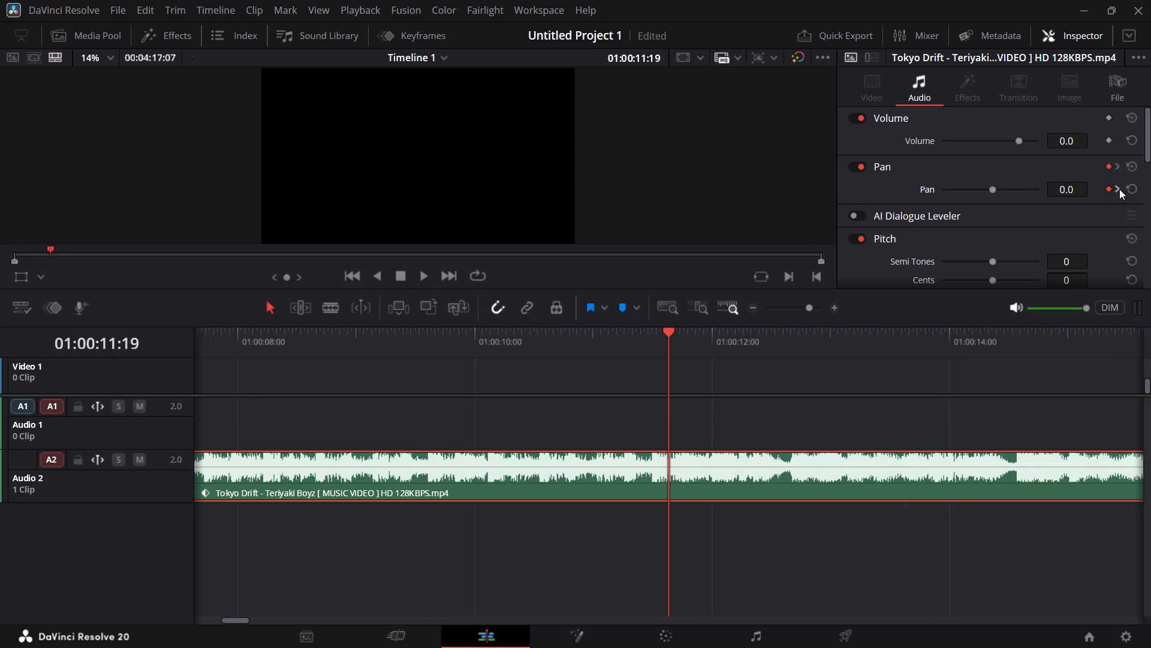
{"action": "left_click", "coordinate": [1119, 189]}
{"action": "left_click", "coordinate": [1119, 189]}
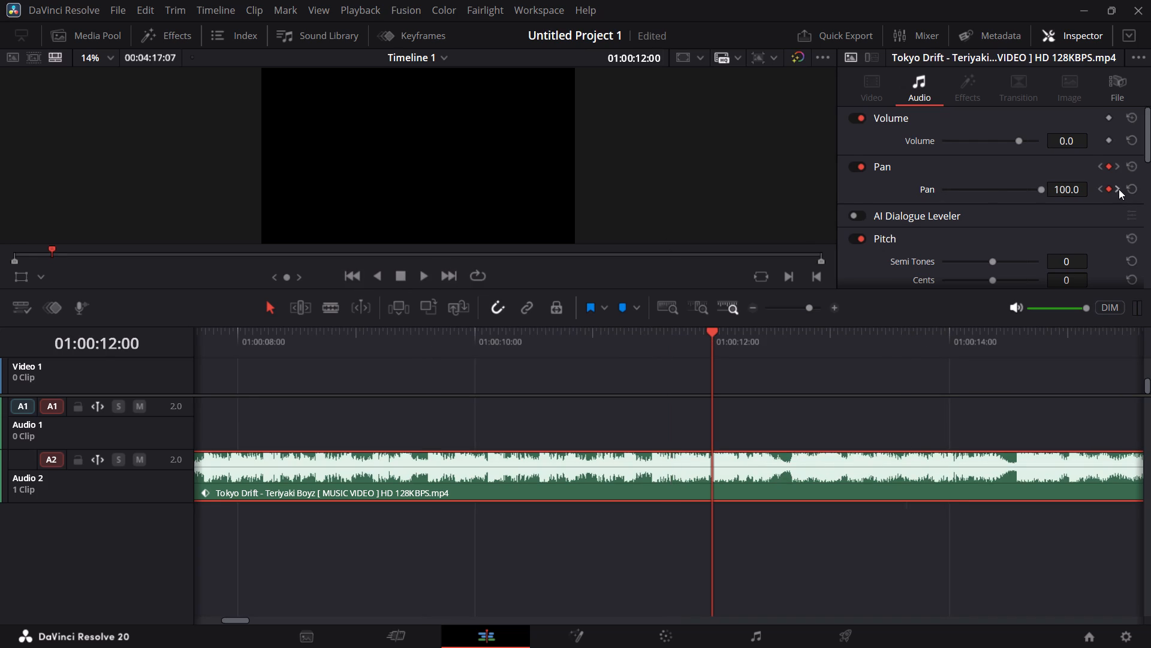
{"action": "left_click", "coordinate": [1101, 188]}
{"action": "left_click", "coordinate": [1101, 188]}
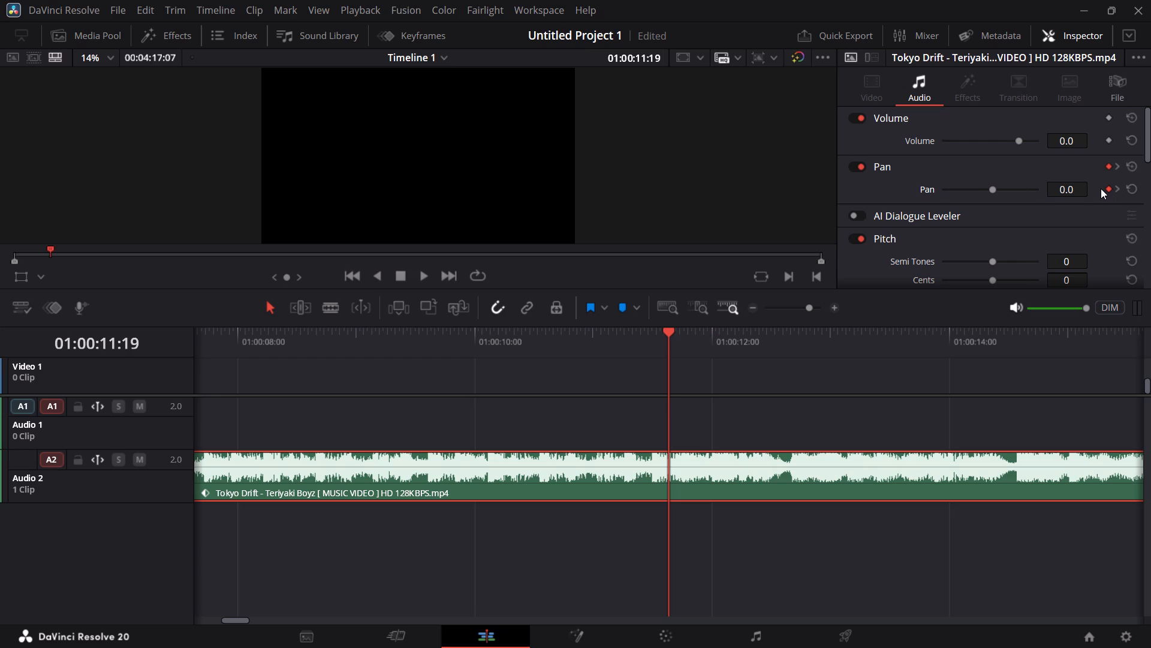
{"action": "left_click", "coordinate": [1119, 187]}
{"action": "left_click", "coordinate": [1119, 187]}
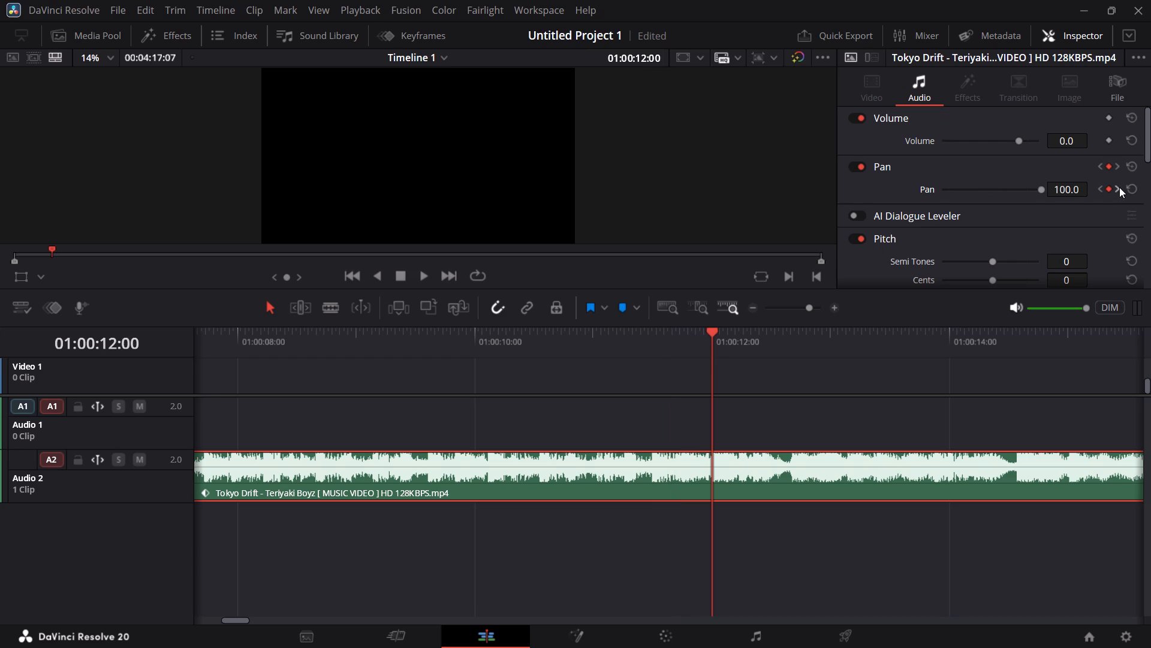
{"action": "left_click", "coordinate": [1119, 187]}
{"action": "left_click", "coordinate": [1119, 187]}
{"action": "left_click", "coordinate": [1119, 187]}
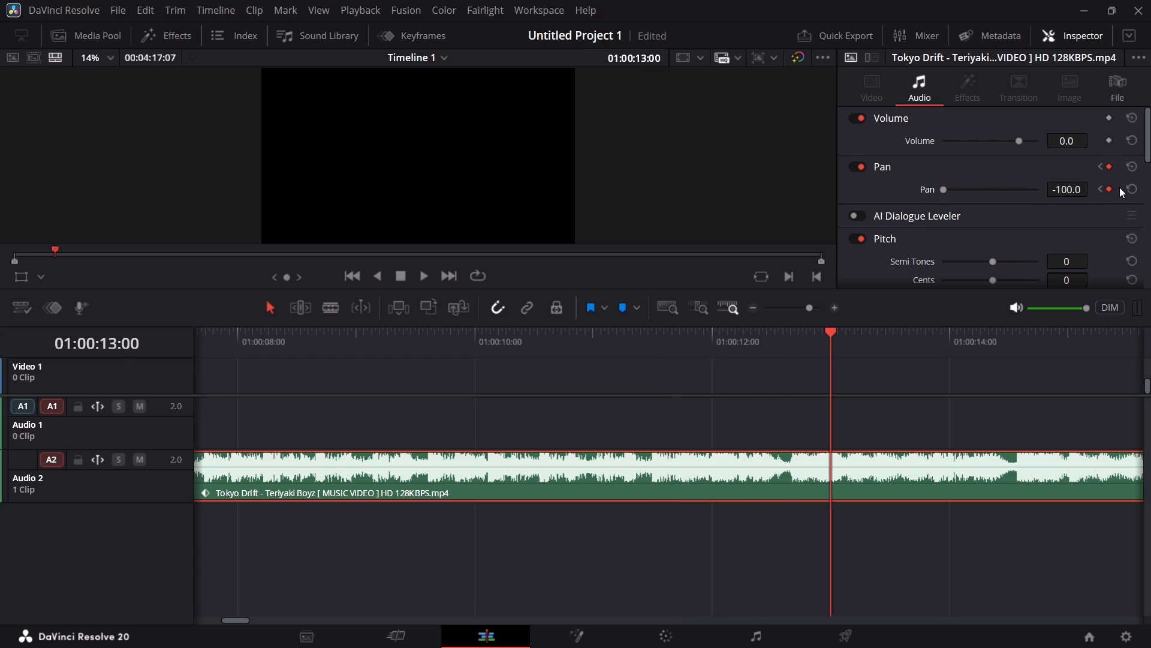
{"action": "left_click", "coordinate": [1119, 187]}
Add a pan keyframe on Tokyo Drift at 01:00:13:10 and set its pan to 100.
{"action": "key", "text": "Right"}
{"action": "key", "text": "Right"}
{"action": "key", "text": "Right"}
{"action": "key", "text": "Right"}
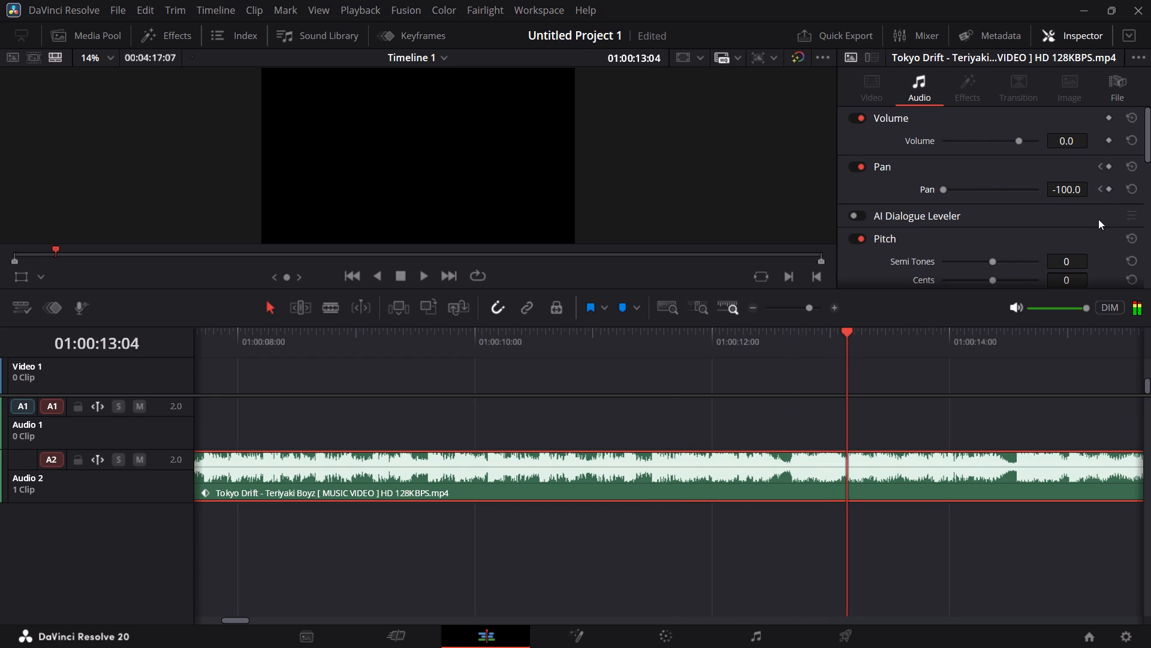
{"action": "key", "text": "Right"}
{"action": "key", "text": "Right"}
{"action": "key", "text": "Right"}
{"action": "key", "text": "Right"}
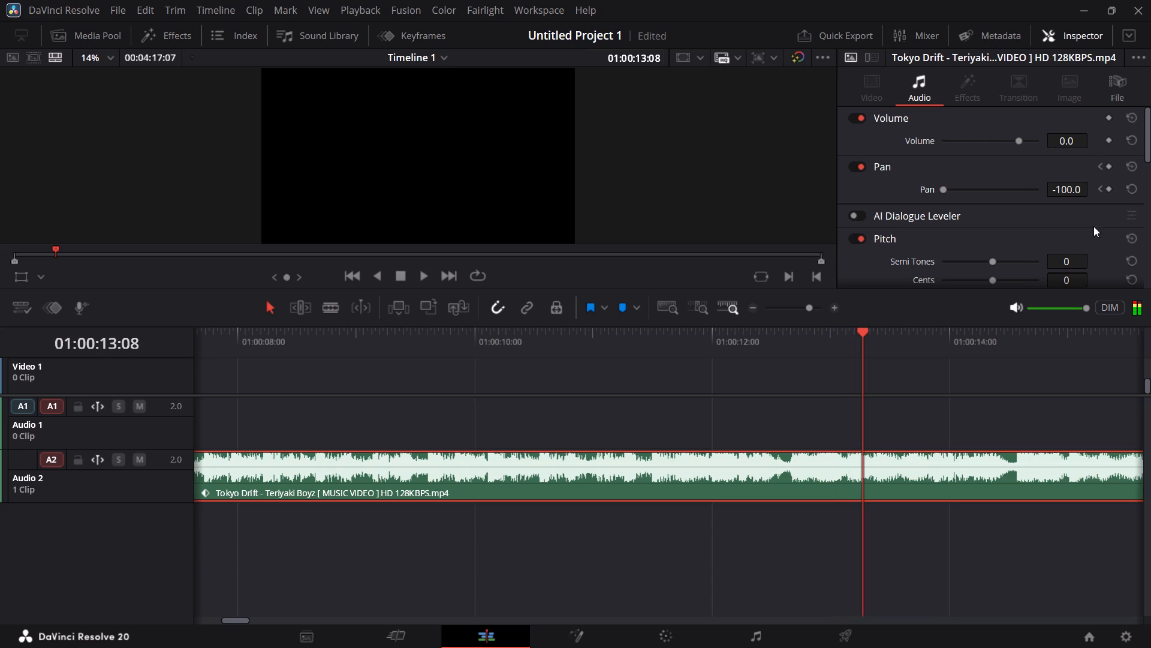
{"action": "key", "text": "Right"}
{"action": "key", "text": "Right"}
{"action": "left_click", "coordinate": [1110, 188]}
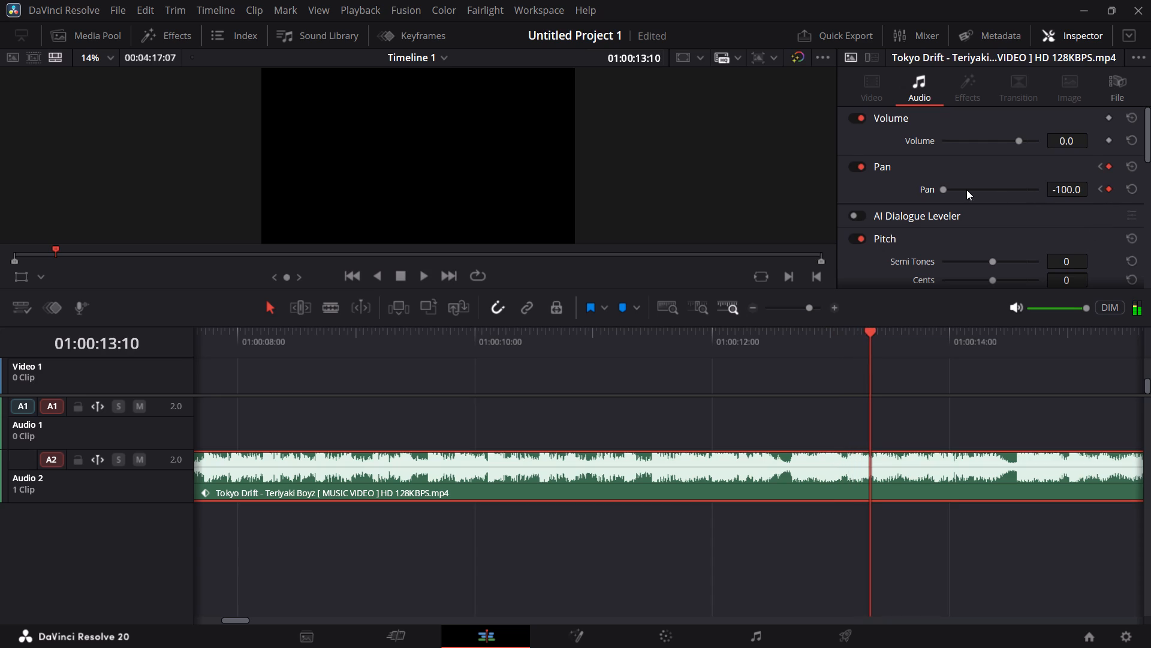
{"action": "left_click_drag", "start_coordinate": [942, 190], "coordinate": [1147, 215]}
Add a pan keyframe on Tokyo Drift at 01:00:13:20 and set its pan to -100.
{"action": "key", "text": "Right"}
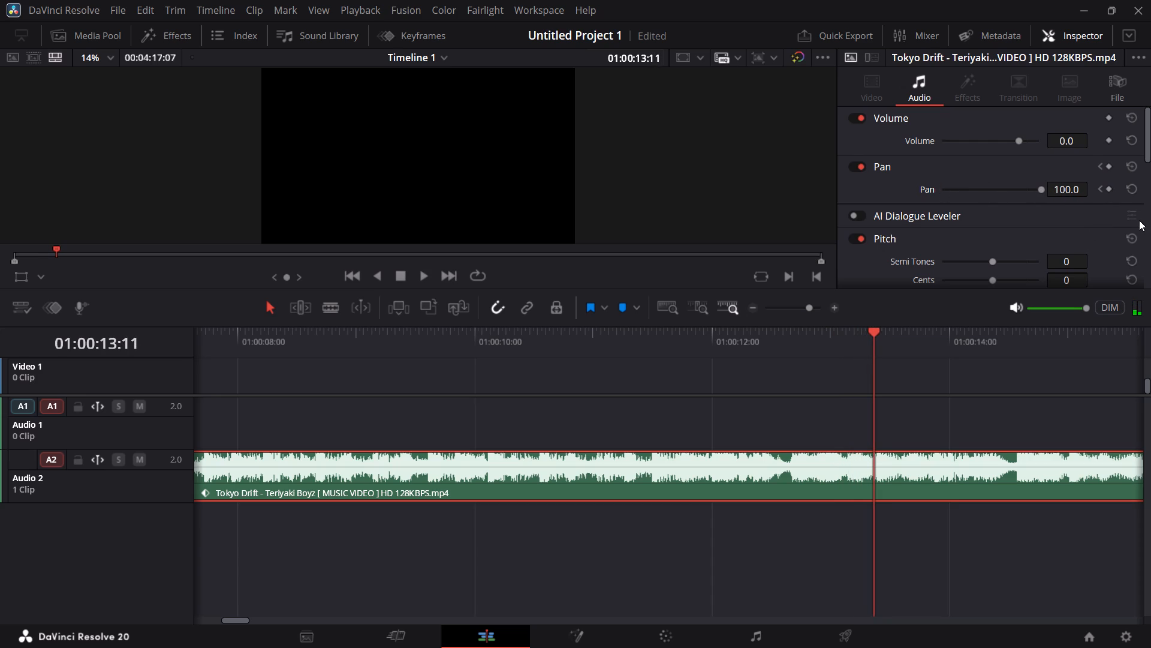
{"action": "key", "text": "Right"}
{"action": "key", "text": "Right"}
{"action": "key", "text": "Right"}
{"action": "key", "text": "Right"}
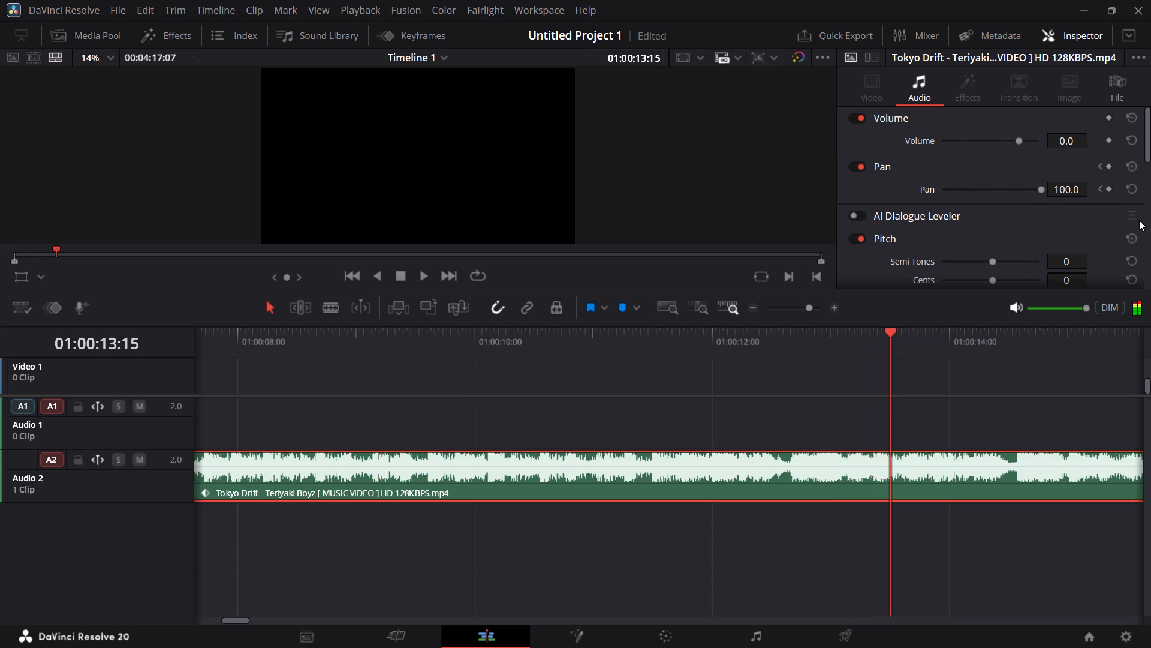
{"action": "key", "text": "Right"}
{"action": "key", "text": "Right"}
{"action": "key", "text": "Right"}
{"action": "key", "text": "Right"}
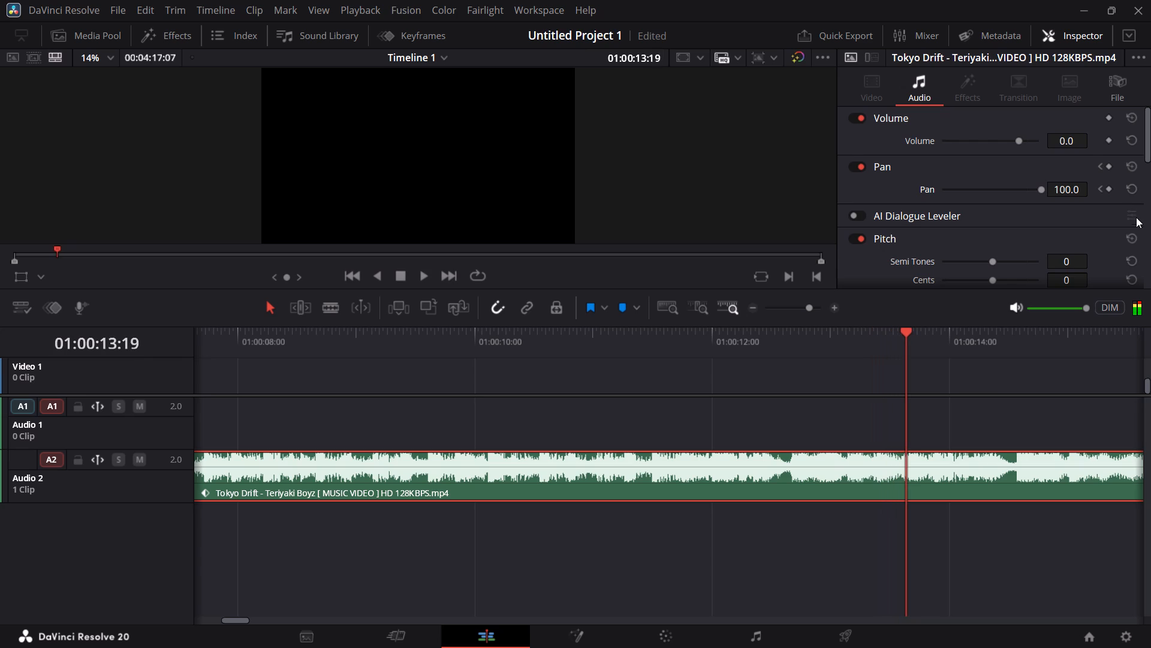
{"action": "key", "text": "Right"}
{"action": "left_click", "coordinate": [1106, 187]}
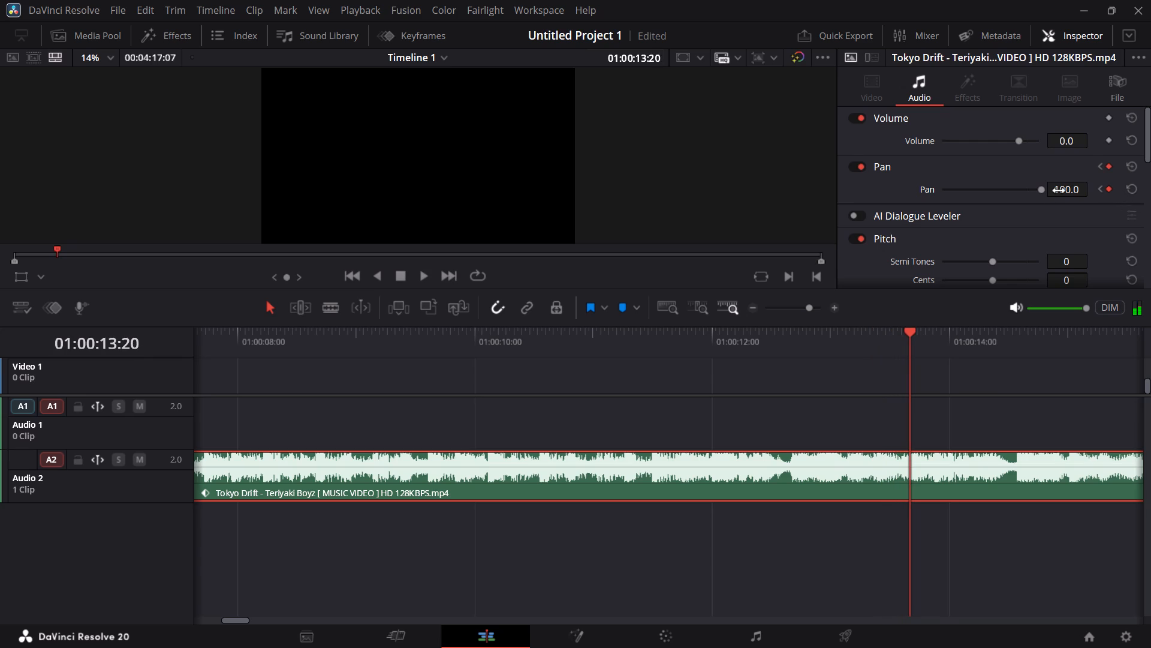
{"action": "left_click_drag", "start_coordinate": [1041, 191], "coordinate": [389, 273]}
Add a pan keyframe on Tokyo Drift at 01:00:14:00 and set its pan to 100.
{"action": "key", "text": "Right"}
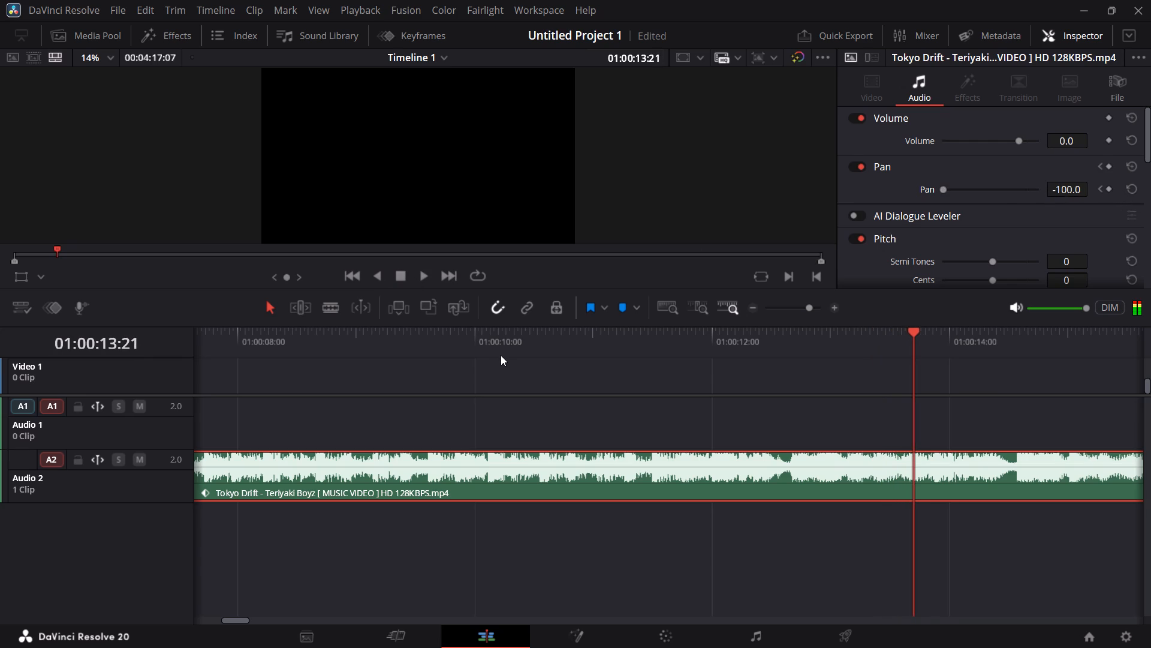
{"action": "key", "text": "Right"}
{"action": "key", "text": "Right"}
{"action": "key", "text": "Right"}
{"action": "key", "text": "Right"}
{"action": "key", "text": "Right"}
{"action": "key", "text": "Right"}
{"action": "key", "text": "Right"}
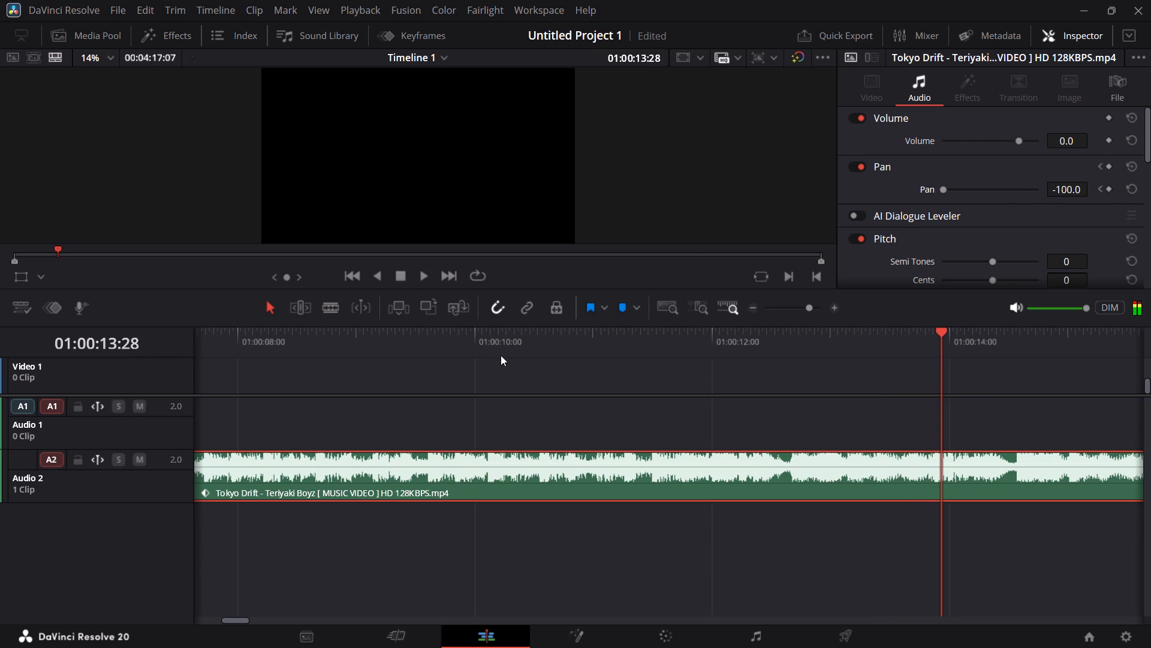
{"action": "key", "text": "Right"}
{"action": "key", "text": "Right"}
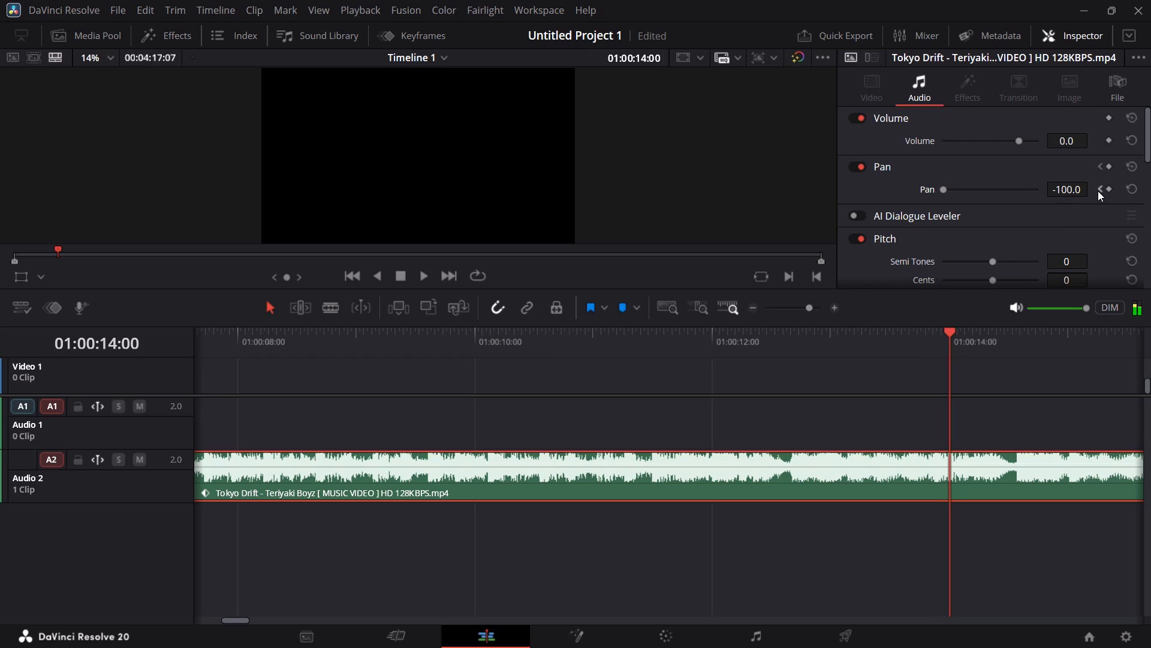
{"action": "left_click", "coordinate": [1108, 190]}
{"action": "left_click_drag", "start_coordinate": [942, 190], "coordinate": [1150, 198]}
Add a pan keyframe on Tokyo Drift at 01:00:14:10 and set its pan to -100.
{"action": "key", "text": "Right"}
{"action": "key", "text": "Right"}
{"action": "key", "text": "Right"}
{"action": "key", "text": "Right"}
{"action": "key", "text": "Right"}
{"action": "key", "text": "Right"}
{"action": "key", "text": "Right"}
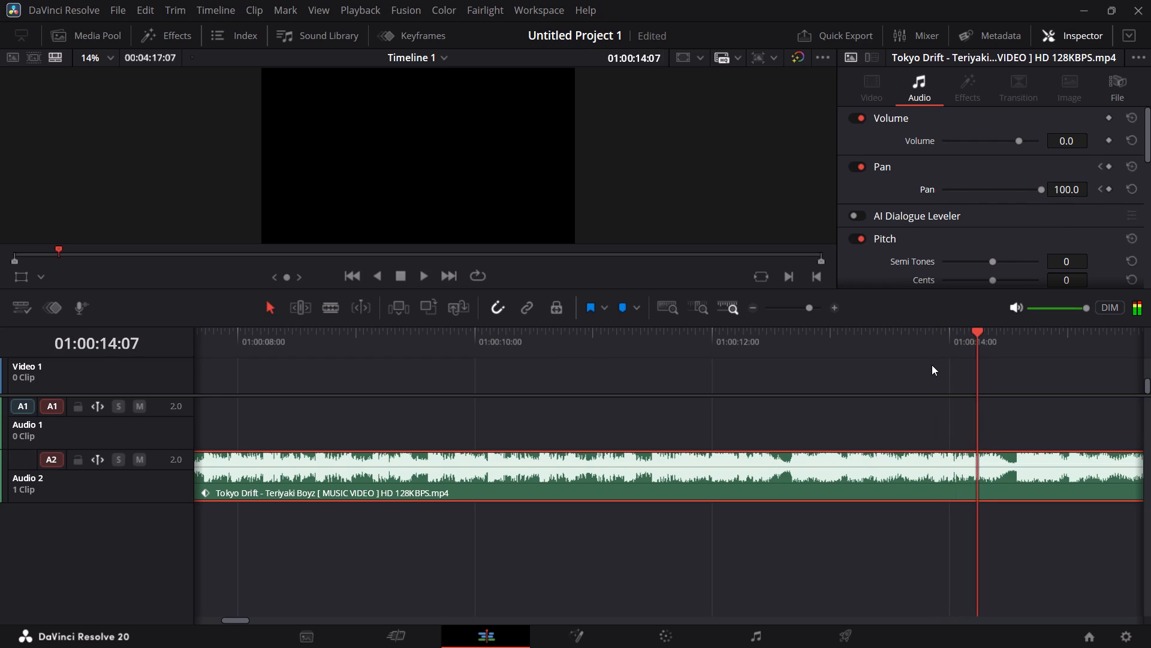
{"action": "key", "text": "Right"}
{"action": "key", "text": "Right"}
{"action": "key", "text": "Right"}
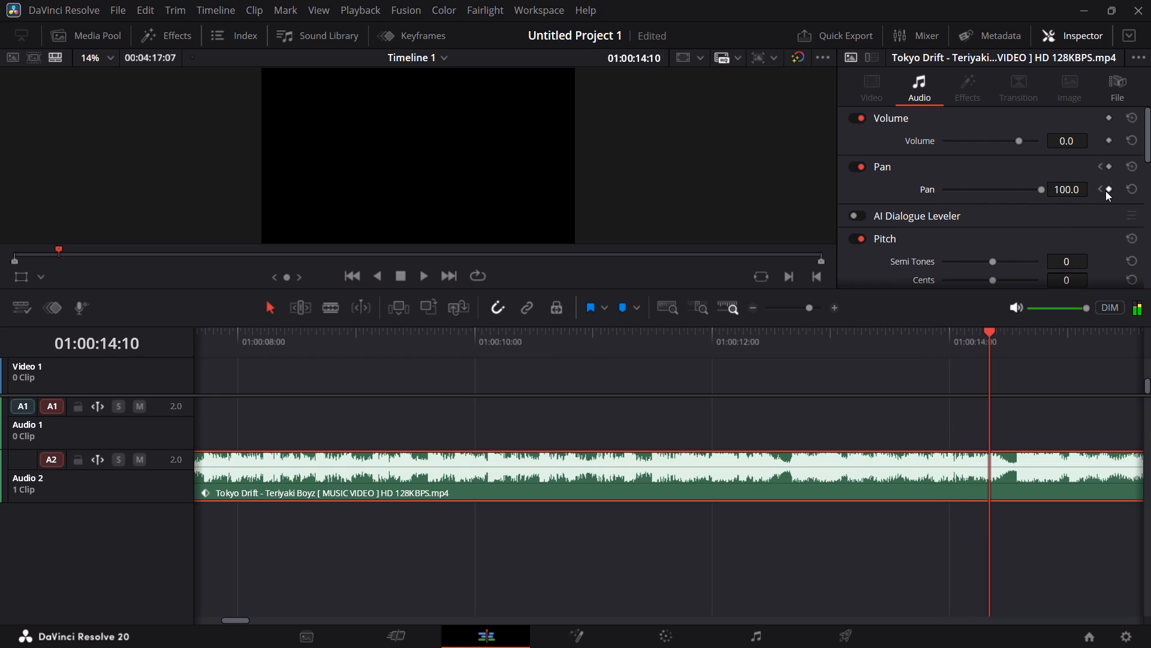
{"action": "left_click", "coordinate": [1105, 191]}
{"action": "left_click_drag", "start_coordinate": [1041, 190], "coordinate": [704, 220]}
Add a pan keyframe on Tokyo Drift at 01:00:14:20 and set its pan to 100.
{"action": "key", "text": "Right"}
{"action": "key", "text": "Right"}
{"action": "key", "text": "Right"}
{"action": "key", "text": "Right"}
{"action": "key", "text": "Right"}
{"action": "key", "text": "Right"}
{"action": "key", "text": "Right"}
{"action": "key", "text": "Right"}
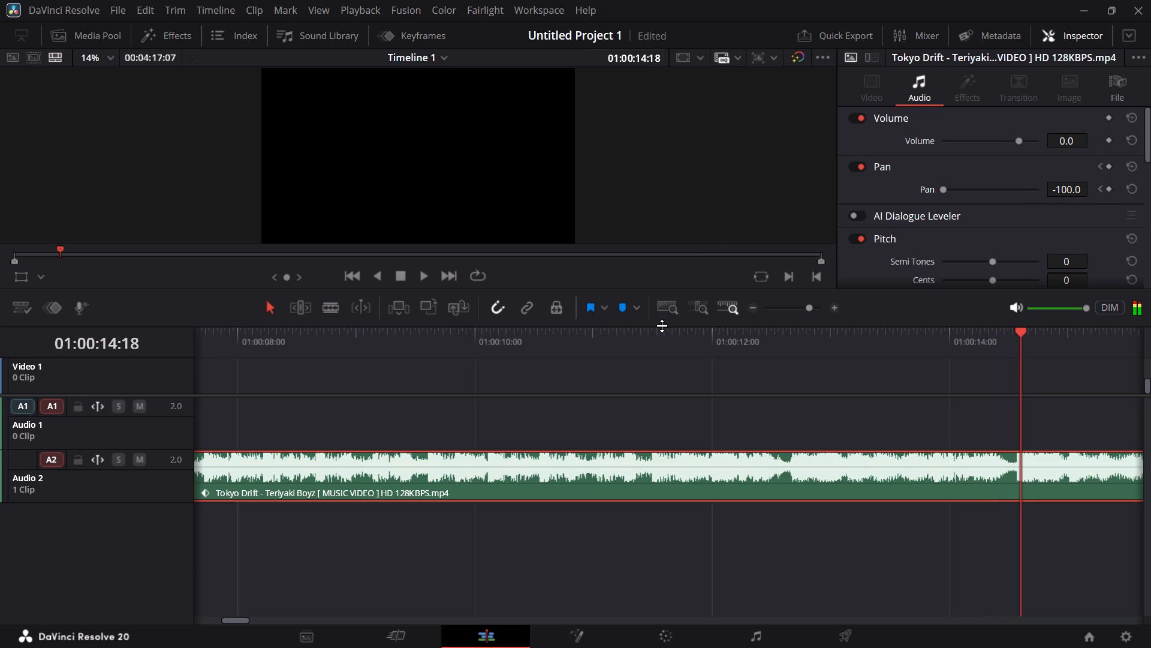
{"action": "key", "text": "Right"}
{"action": "key", "text": "Right"}
{"action": "left_click", "coordinate": [1110, 190]}
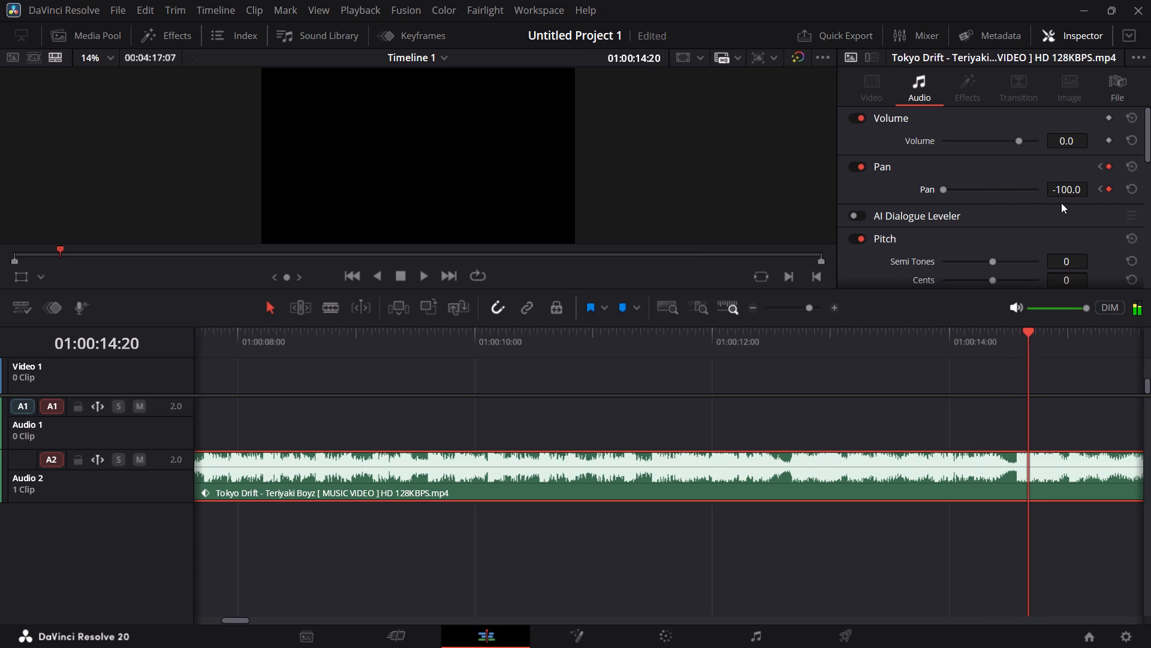
{"action": "left_click_drag", "start_coordinate": [944, 187], "coordinate": [1150, 201]}
Add a pan keyframe on Tokyo Drift at 01:00:15:00 and set its pan to -100.
{"action": "key", "text": "Right"}
{"action": "key", "text": "Right"}
{"action": "key", "text": "Right"}
{"action": "key", "text": "Right"}
{"action": "key", "text": "Right"}
{"action": "key", "text": "Right"}
{"action": "key", "text": "Right"}
{"action": "key", "text": "Right"}
{"action": "key", "text": "Right"}
{"action": "key", "text": "Right"}
{"action": "key", "text": "Right"}
{"action": "key", "text": "Right"}
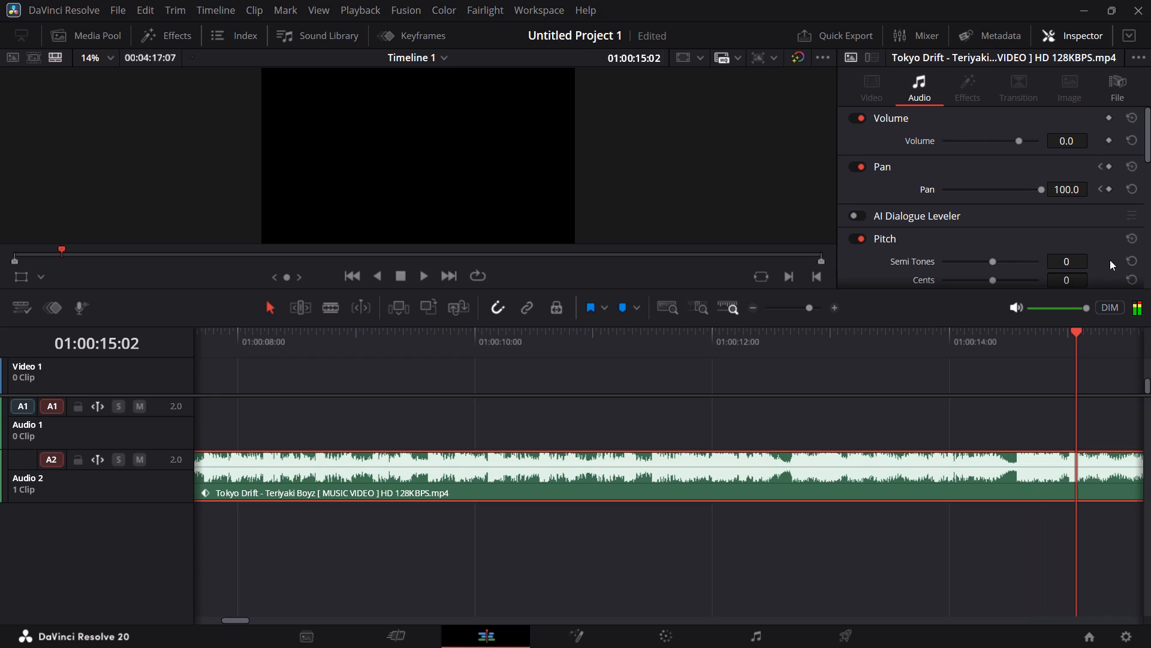
{"action": "key", "text": "Left"}
{"action": "key", "text": "Left"}
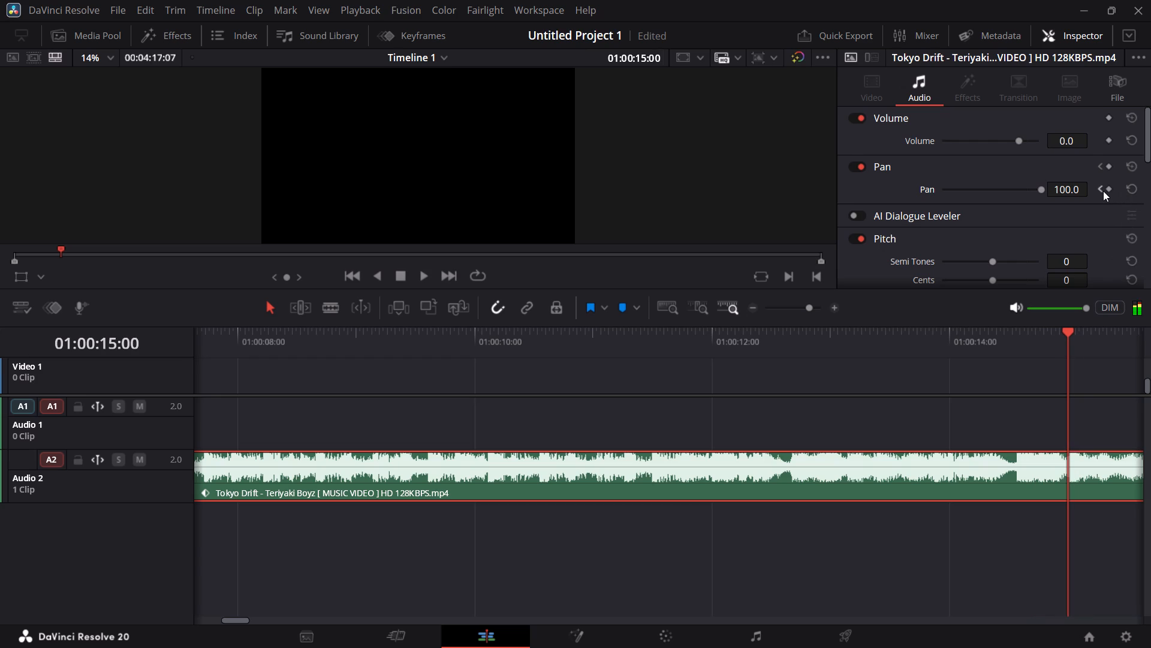
{"action": "left_click", "coordinate": [1107, 190]}
{"action": "left_click_drag", "start_coordinate": [1037, 190], "coordinate": [770, 217]}
Add a pan keyframe on Tokyo Drift at 01:00:15:10 and set its pan to 100.
{"action": "key", "text": "Right"}
{"action": "key", "text": "Right"}
{"action": "key", "text": "Right"}
{"action": "key", "text": "Right"}
{"action": "key", "text": "Right"}
{"action": "key", "text": "Right"}
{"action": "key", "text": "Right"}
{"action": "key", "text": "Right"}
{"action": "key", "text": "Right"}
{"action": "key", "text": "Right"}
{"action": "key", "text": "Right"}
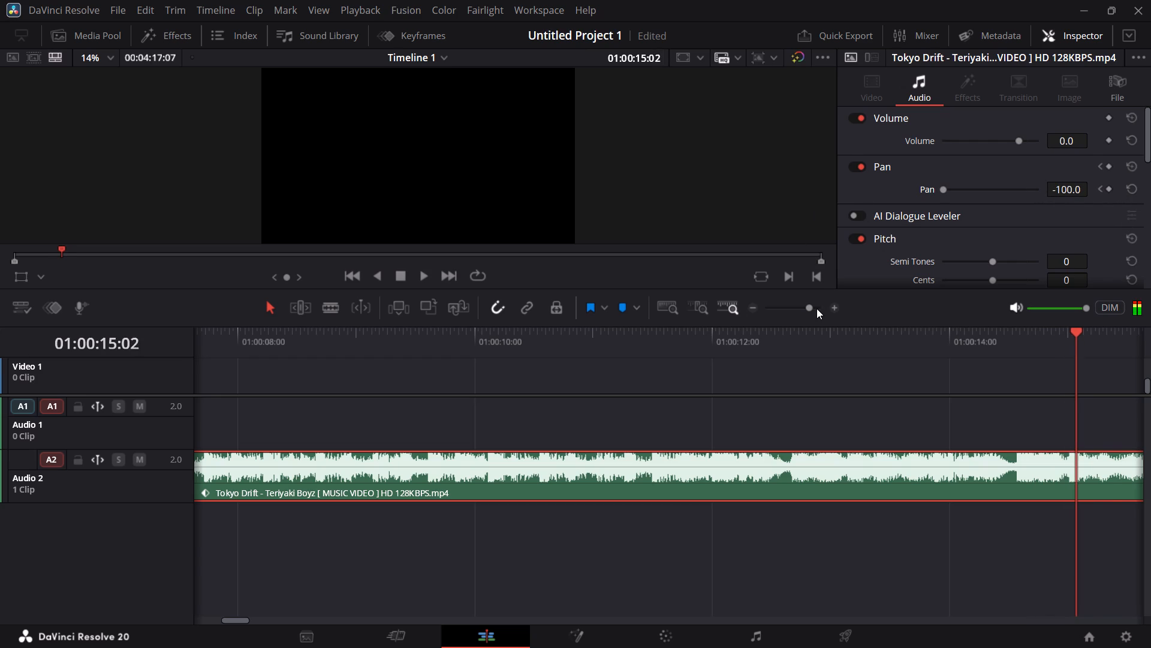
{"action": "key", "text": "Left"}
{"action": "left_click", "coordinate": [1109, 190]}
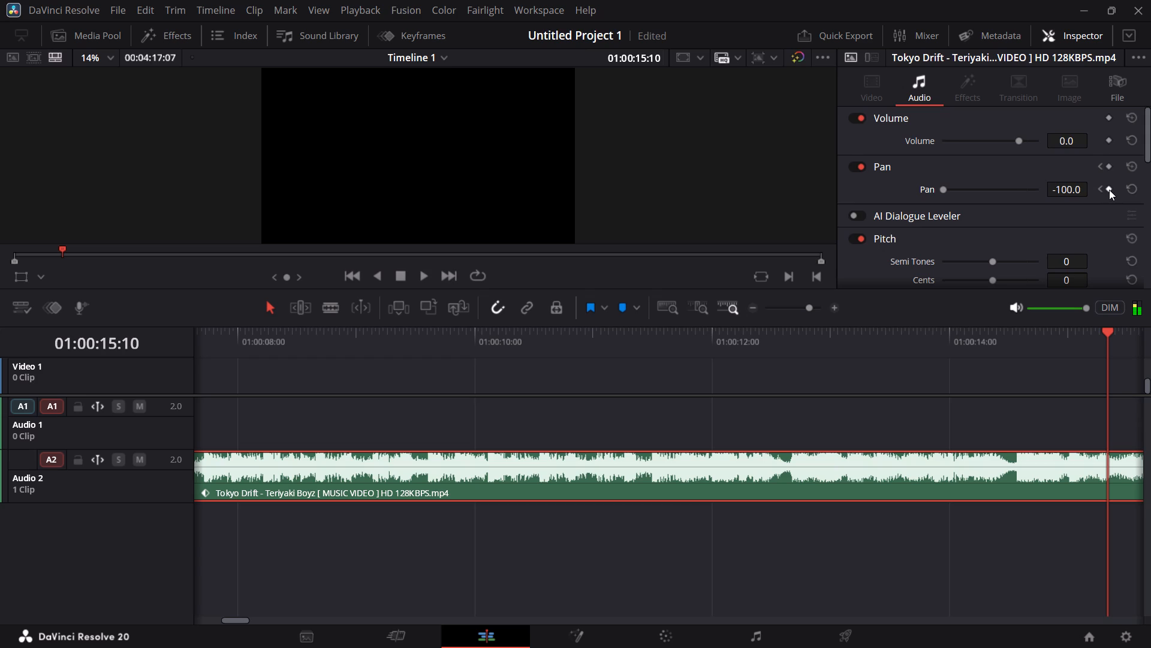
{"action": "left_click_drag", "start_coordinate": [942, 188], "coordinate": [1083, 215]}
Add a pan keyframe on Tokyo Drift at 01:00:15:20 and set its pan to -100.
{"action": "key", "text": "Right"}
{"action": "key", "text": "Right"}
{"action": "key", "text": "Right"}
{"action": "key", "text": "Right"}
{"action": "key", "text": "Right"}
{"action": "key", "text": "Right"}
{"action": "key", "text": "Right"}
{"action": "key", "text": "Right"}
{"action": "key", "text": "Right"}
{"action": "key", "text": "Left"}
{"action": "key", "text": "Right"}
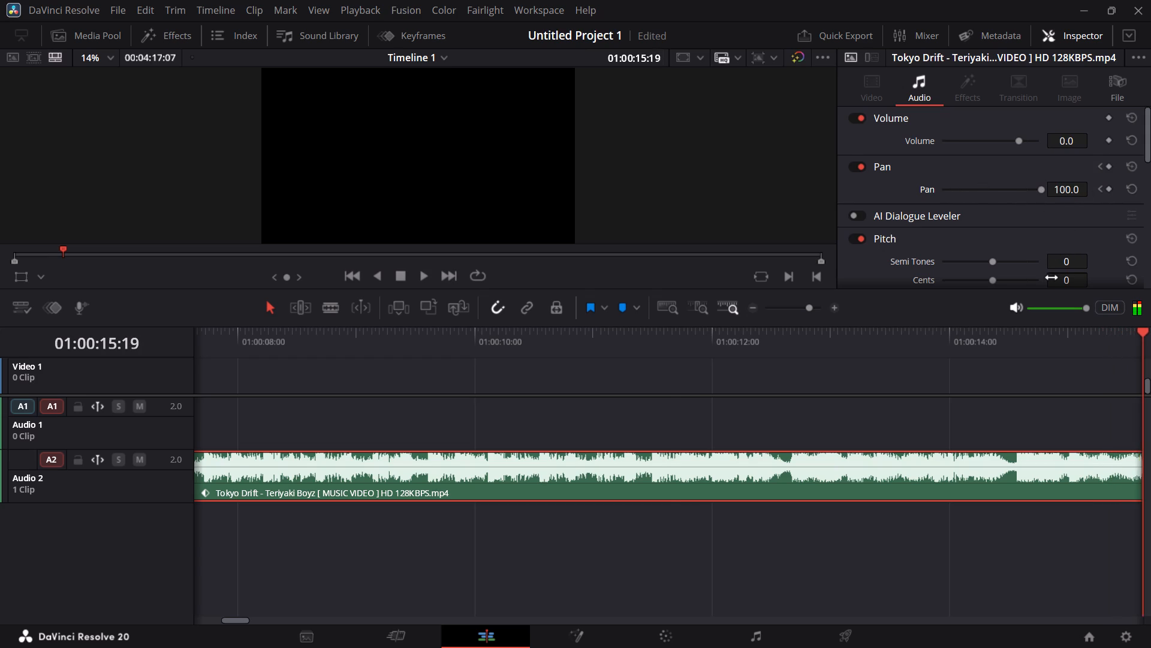
{"action": "key", "text": "Right"}
{"action": "left_click", "coordinate": [1109, 189]}
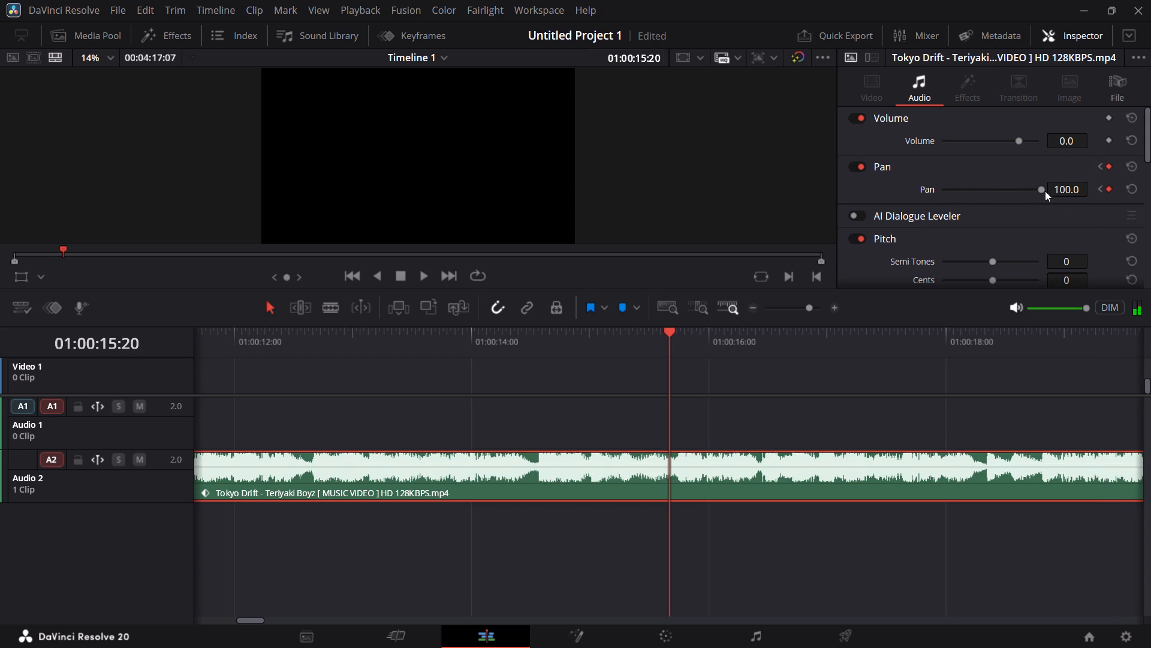
{"action": "left_click_drag", "start_coordinate": [1037, 190], "coordinate": [673, 247]}
Add a pan keyframe on Tokyo Drift at 01:00:16:00 and set its pan to 100.
{"action": "key", "text": "Right"}
{"action": "key", "text": "Right"}
{"action": "key", "text": "Right"}
{"action": "key", "text": "Right"}
{"action": "key", "text": "Right"}
{"action": "key", "text": "Right"}
{"action": "key", "text": "Right"}
{"action": "key", "text": "Right"}
{"action": "key", "text": "Right"}
{"action": "key", "text": "Right"}
{"action": "key", "text": "Right"}
{"action": "key", "text": "Right"}
{"action": "key", "text": "Right"}
{"action": "key", "text": "Right"}
{"action": "key", "text": "Right"}
{"action": "key", "text": "Right"}
{"action": "key", "text": "Right"}
{"action": "key", "text": "Right"}
{"action": "key", "text": "Right"}
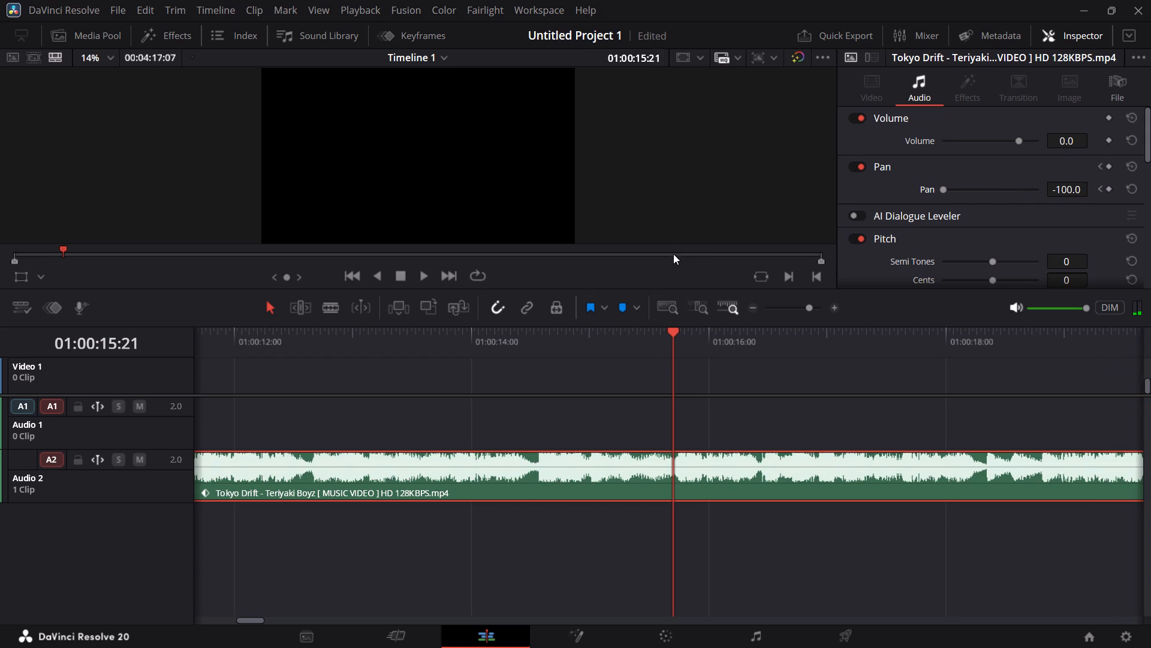
{"action": "key", "text": "Left"}
{"action": "key", "text": "Left"}
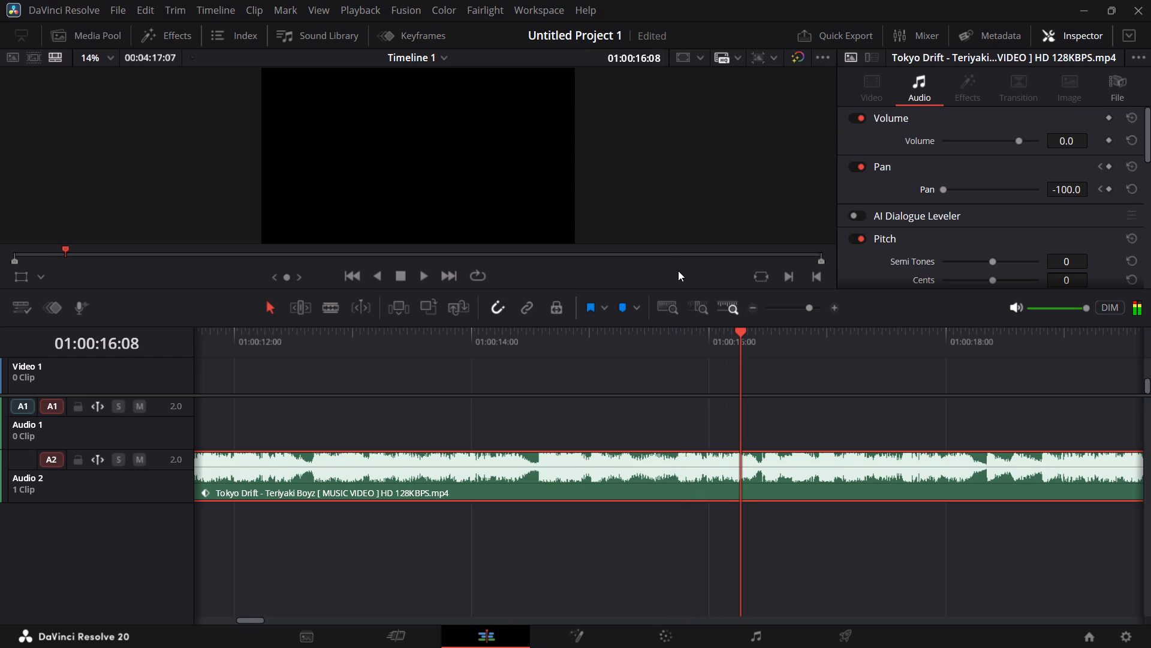
{"action": "key", "text": "Left"}
{"action": "key", "text": "Left"}
{"action": "key", "text": "Left"}
{"action": "key", "text": "Left"}
{"action": "key", "text": "Left"}
{"action": "key", "text": "Left"}
{"action": "key", "text": "Left"}
{"action": "key", "text": "Left"}
{"action": "key", "text": "Right"}
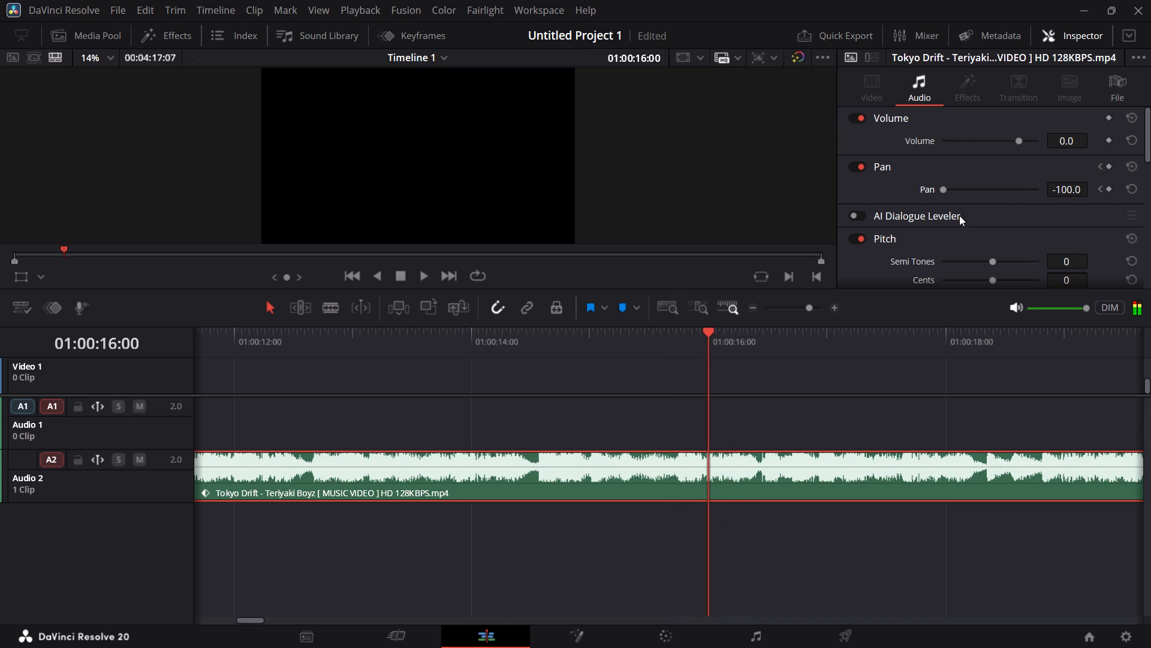
{"action": "left_click", "coordinate": [1108, 190]}
{"action": "left_click_drag", "start_coordinate": [945, 190], "coordinate": [1137, 209]}
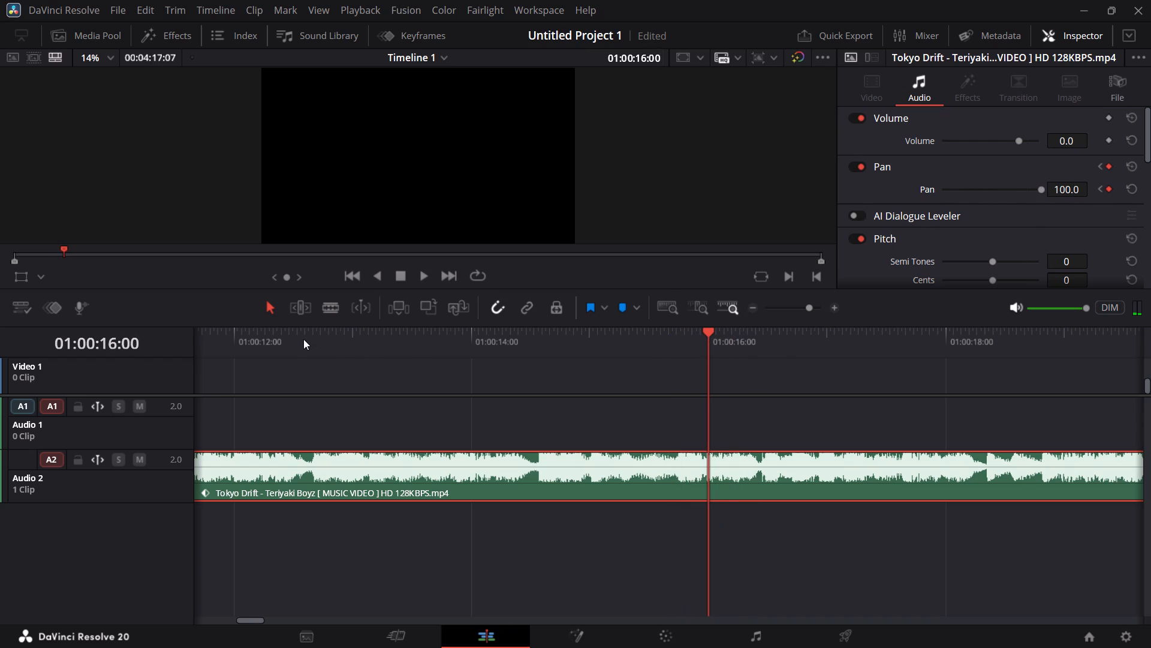
Add a closing pan keyframe one frame further, at 01:00:16:01, and set its pan to 0.
{"action": "key", "text": "Right"}
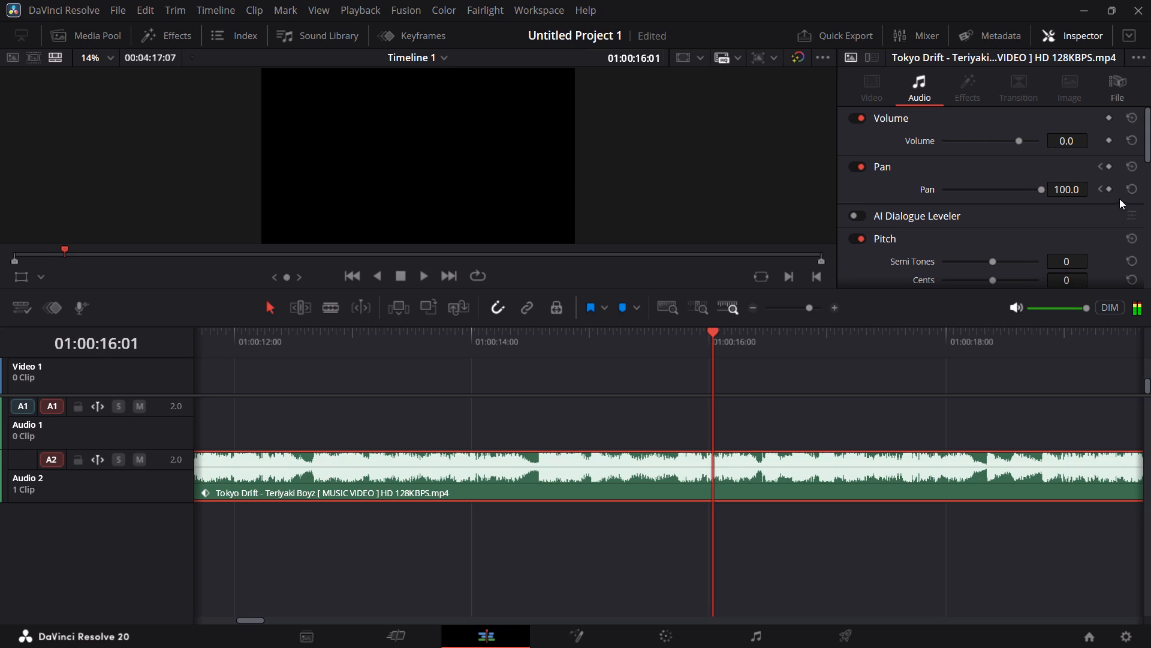
{"action": "left_click", "coordinate": [1109, 188]}
{"action": "double_click", "coordinate": [1076, 191]}
{"action": "key", "text": "0"}
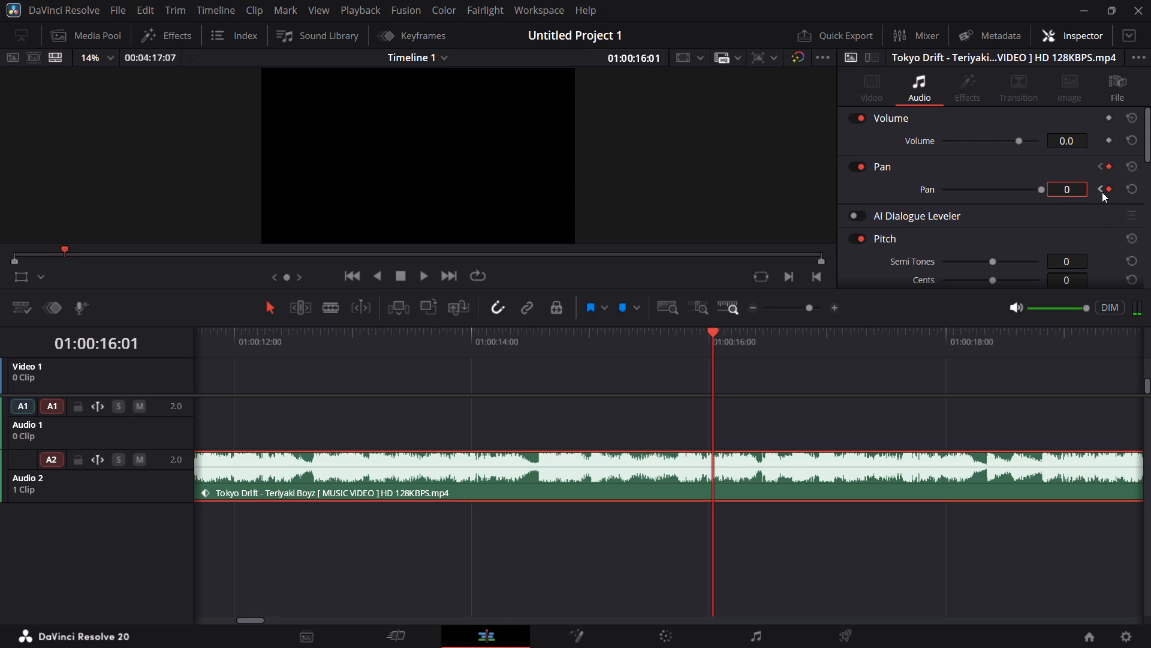
{"action": "left_click", "coordinate": [1102, 192]}
Go back through the pan keyframes to the first at 01:00:11:19 and play from shortly before it to check the panning.
{"action": "triple_click", "coordinate": [1101, 190]}
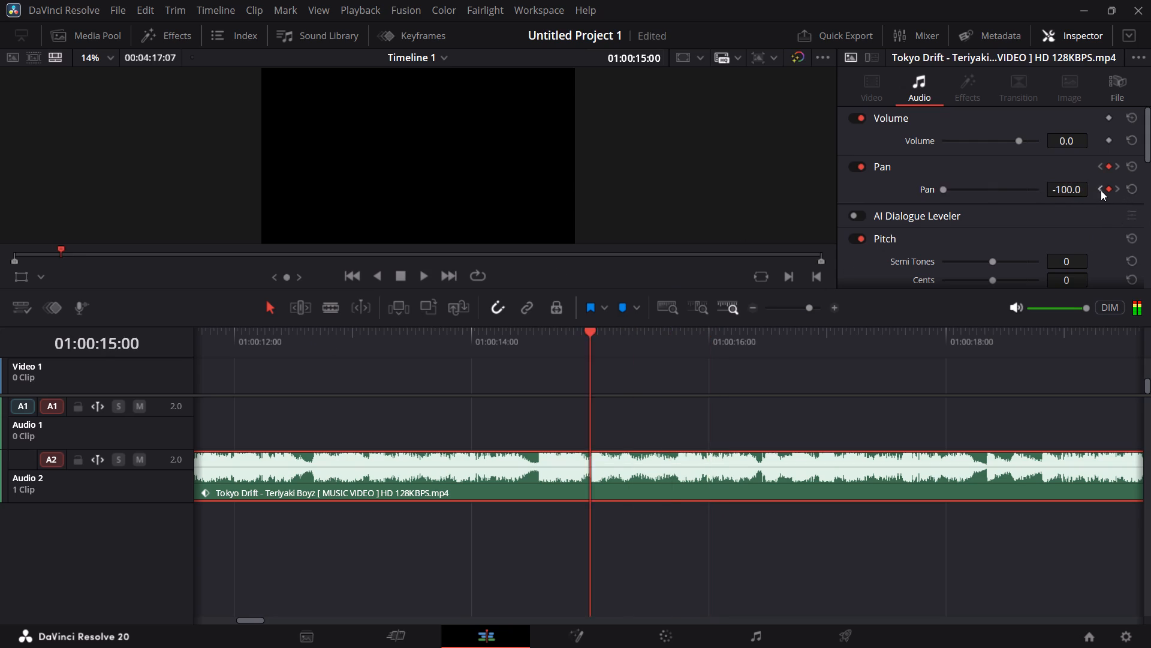
{"action": "triple_click", "coordinate": [1101, 190]}
{"action": "triple_click", "coordinate": [1101, 190]}
{"action": "triple_click", "coordinate": [1101, 190]}
{"action": "triple_click", "coordinate": [1101, 190]}
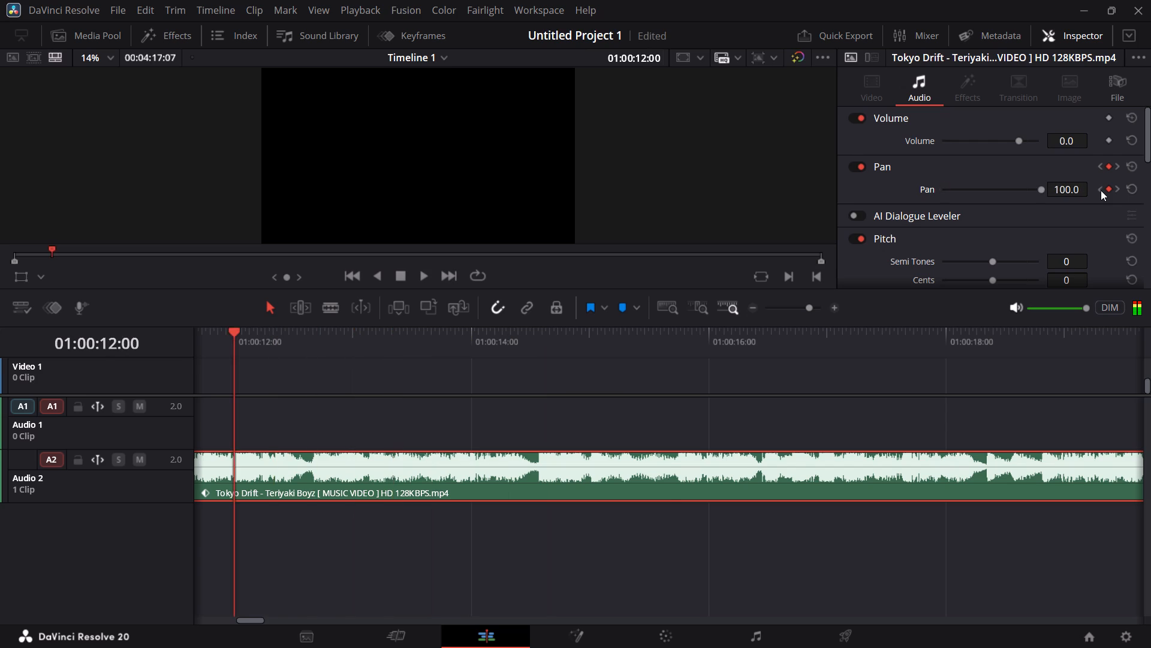
{"action": "left_click", "coordinate": [1101, 190]}
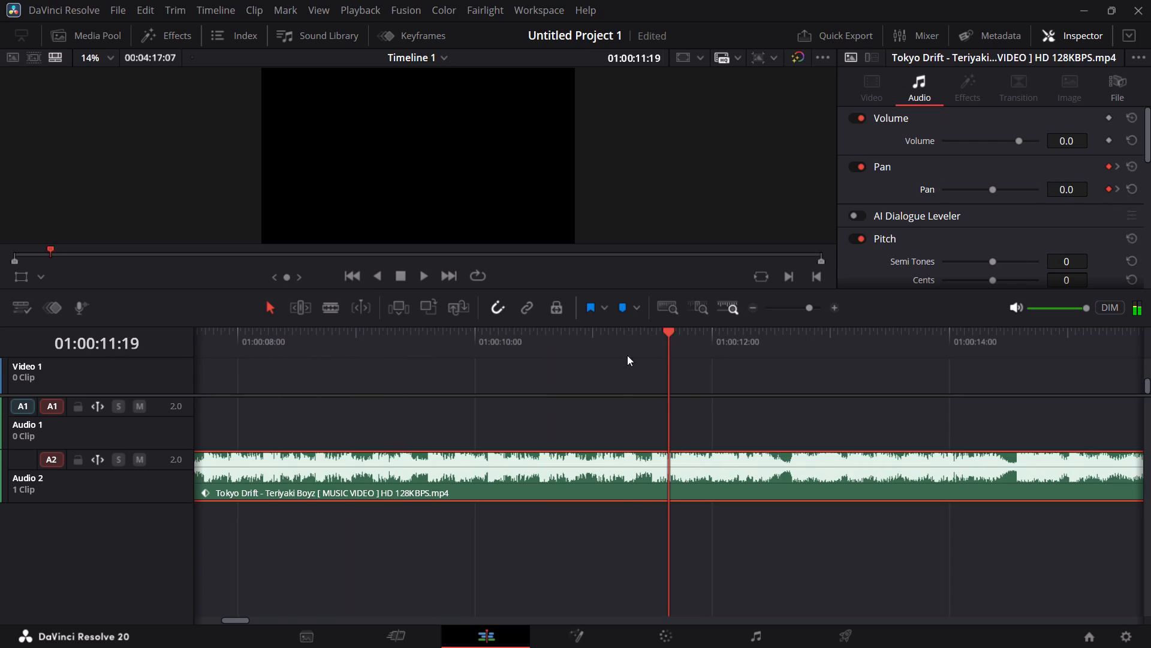
{"action": "left_click", "coordinate": [620, 352]}
{"action": "key", "text": "space"}
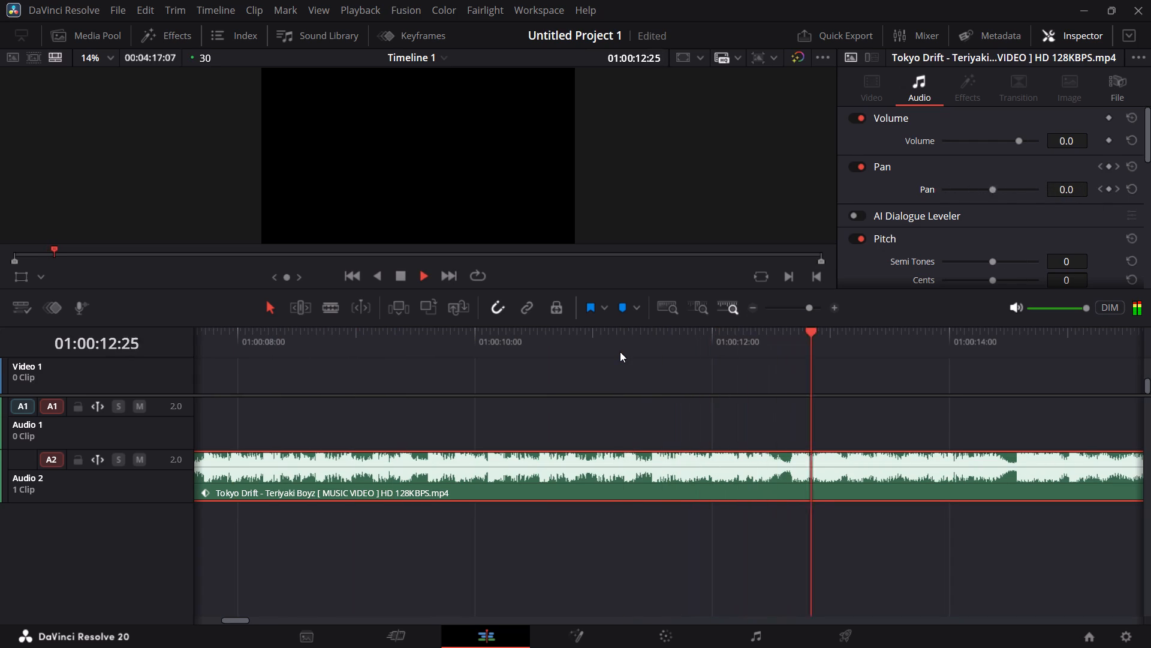